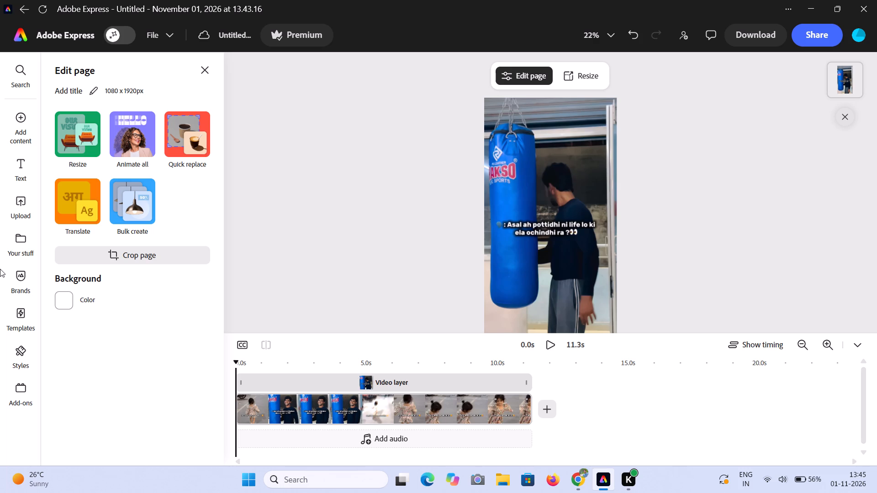
Select the punching-bag video on the page and play the project from the beginning to preview it.
{"action": "left_click", "coordinate": [543, 208]}
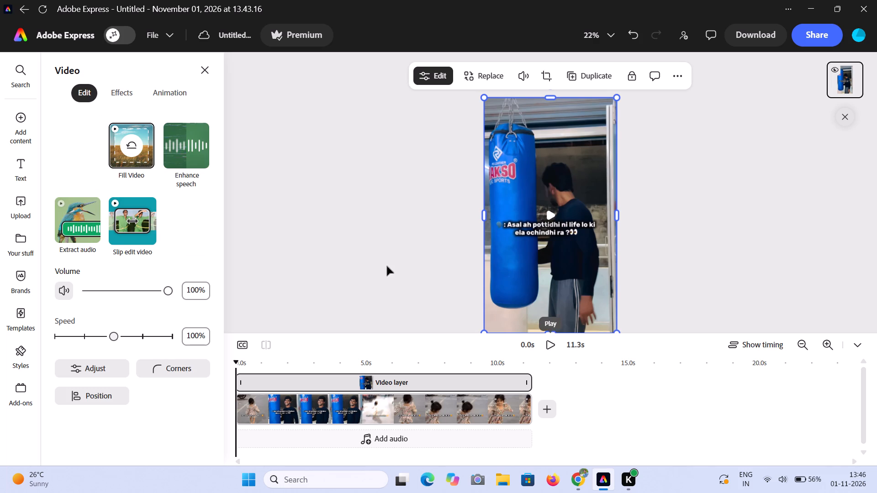
{"action": "left_click", "coordinate": [549, 343]}
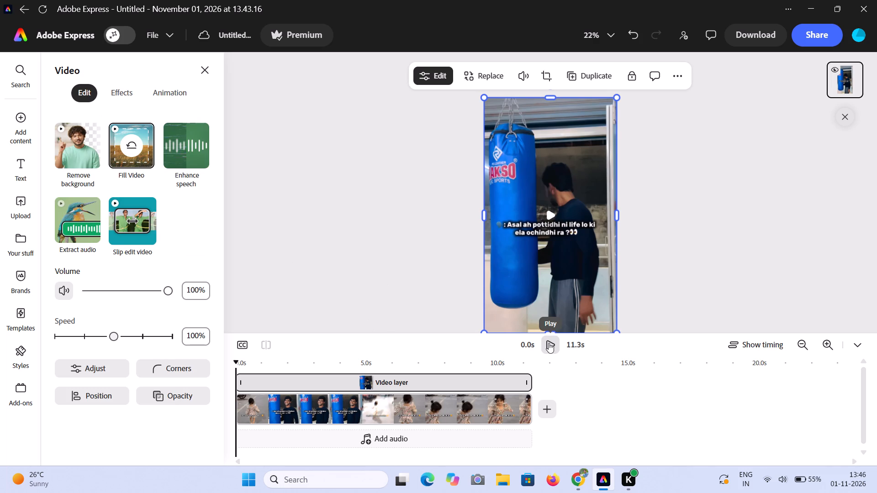
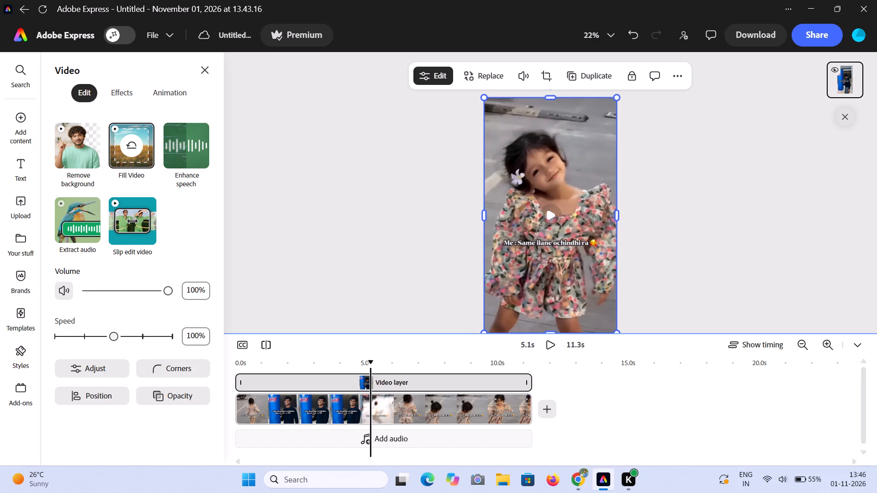
Scrub through and replay the video to review the change from the punching-bag clip to the little-girl clip, returning to the start.
{"action": "left_click_drag", "start_coordinate": [370, 360], "coordinate": [305, 347]}
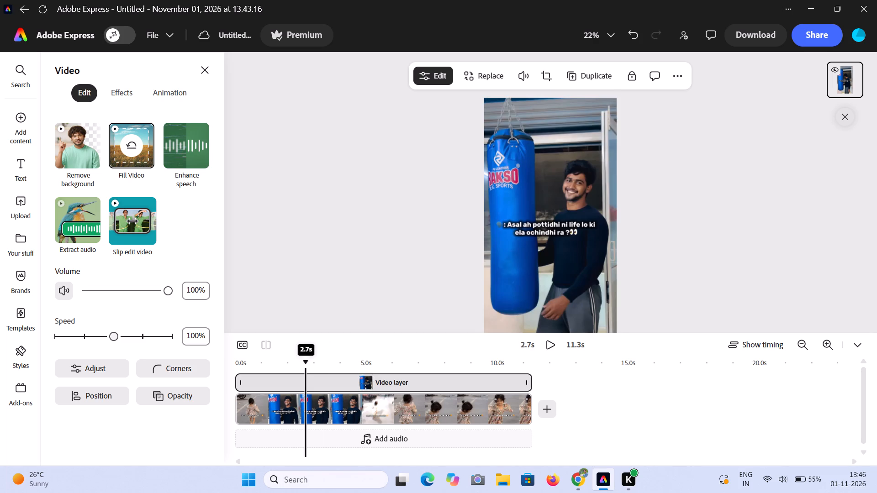
{"action": "left_click_drag", "start_coordinate": [305, 347], "coordinate": [527, 383]}
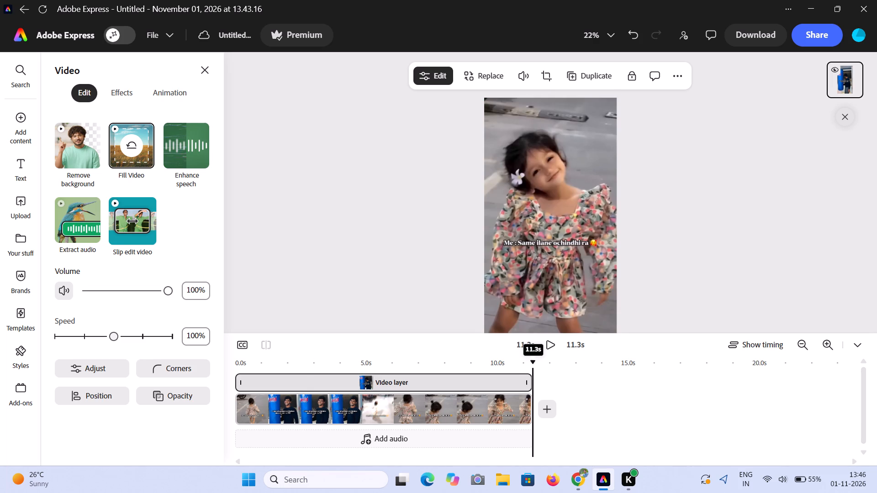
{"action": "left_click_drag", "start_coordinate": [527, 383], "coordinate": [512, 388]}
{"action": "left_click", "coordinate": [676, 409]}
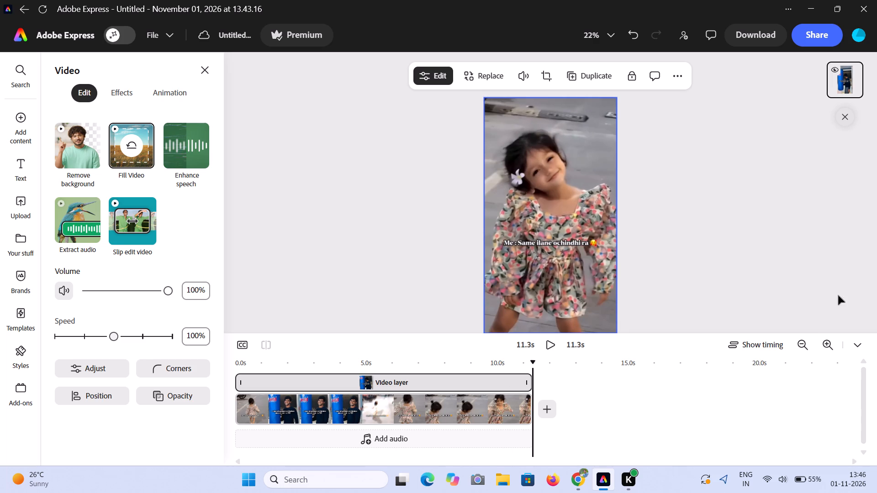
{"action": "left_click", "coordinate": [544, 349]}
{"action": "left_click", "coordinate": [545, 347]}
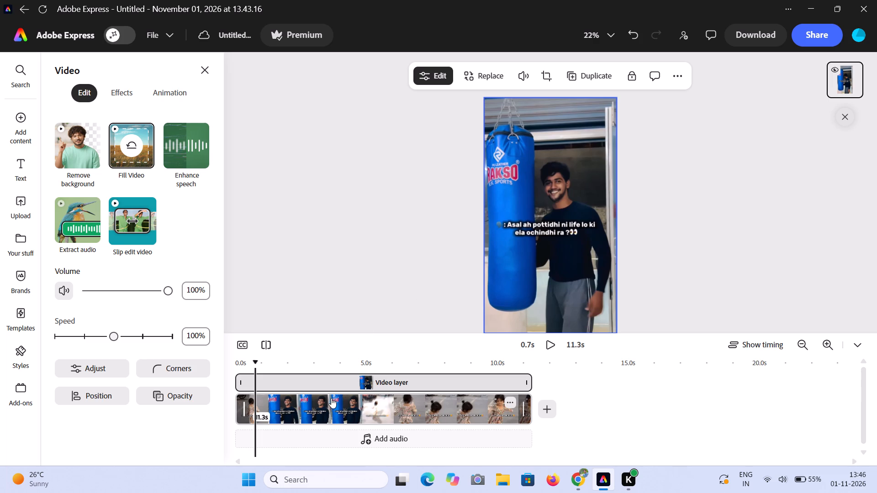
{"action": "left_click", "coordinate": [523, 412]}
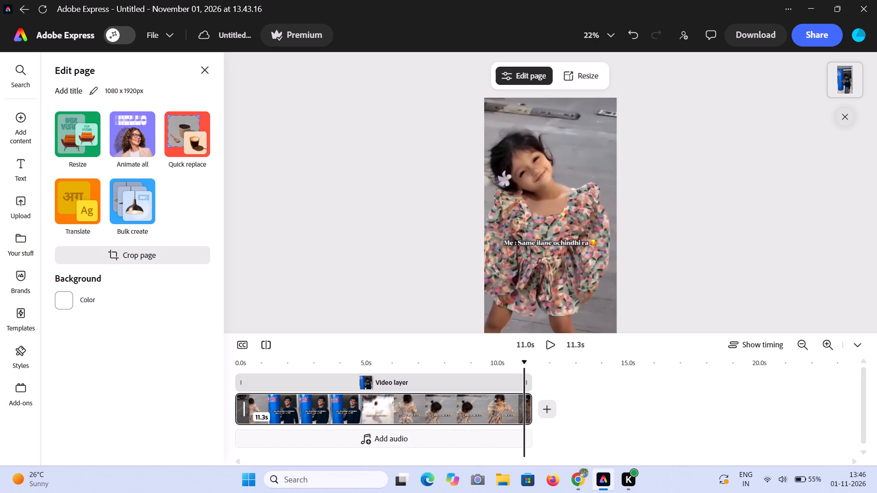
{"action": "left_click", "coordinate": [301, 412]}
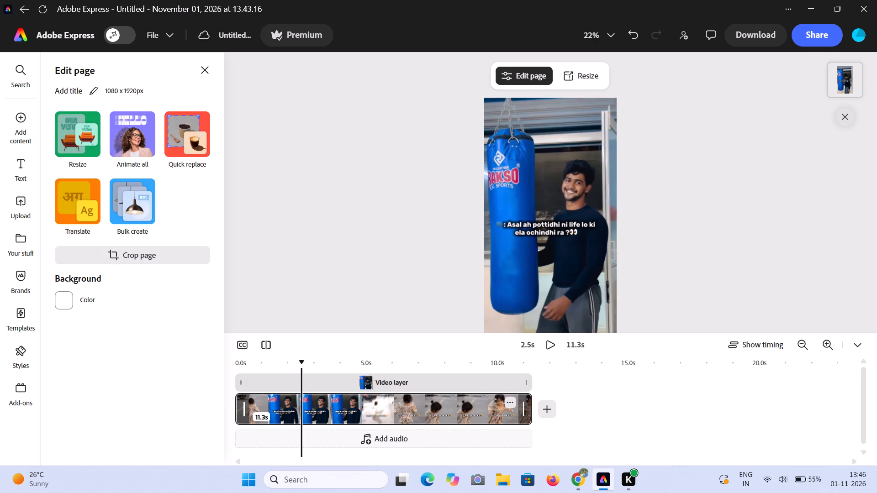
{"action": "left_click_drag", "start_coordinate": [301, 362], "coordinate": [232, 355]}
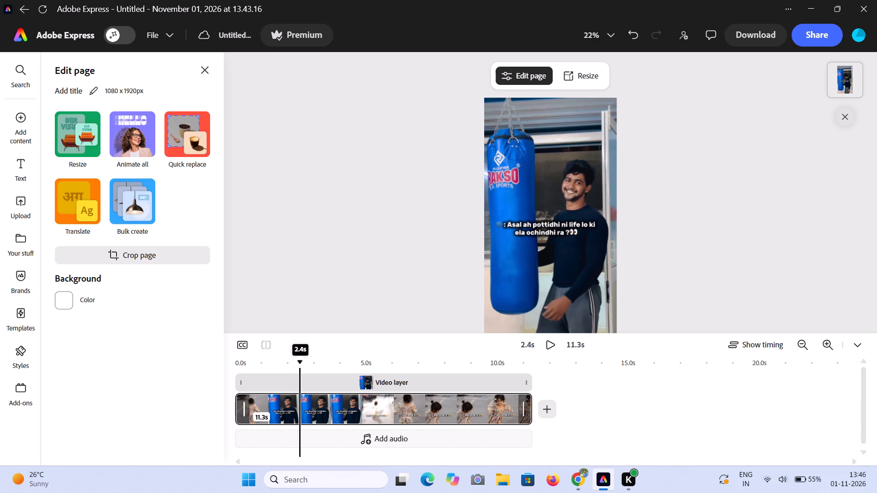
{"action": "left_click_drag", "start_coordinate": [232, 355], "coordinate": [209, 355]}
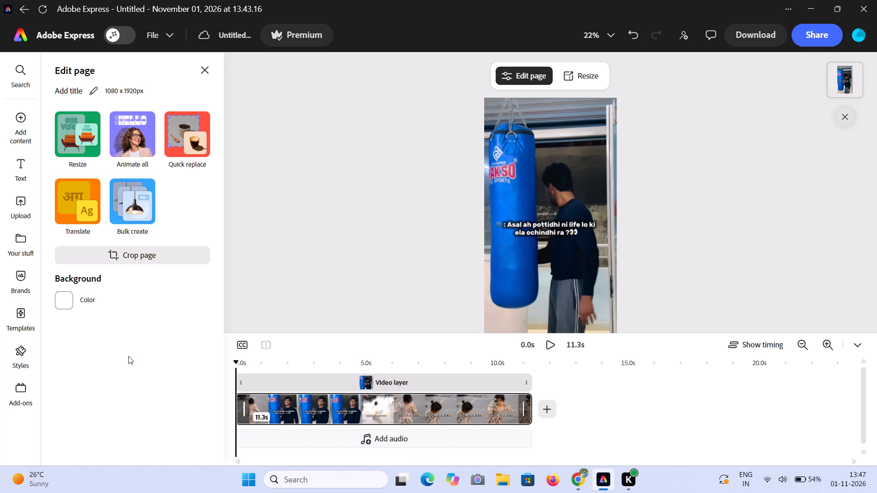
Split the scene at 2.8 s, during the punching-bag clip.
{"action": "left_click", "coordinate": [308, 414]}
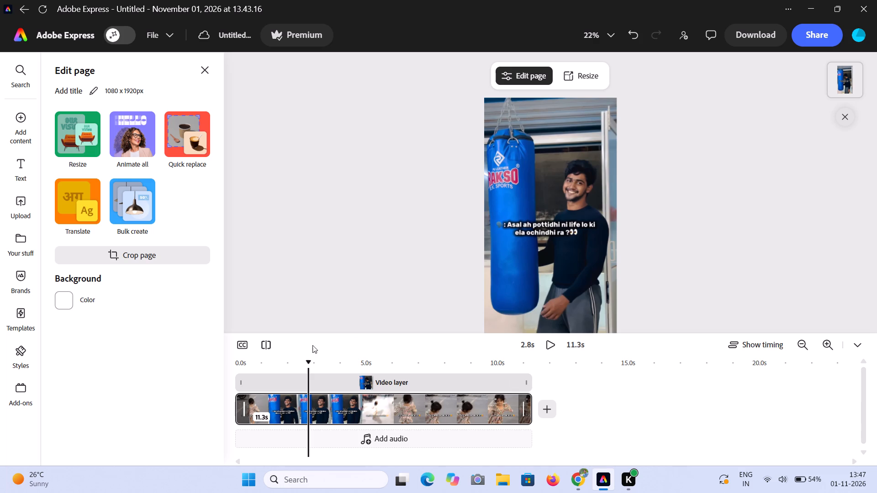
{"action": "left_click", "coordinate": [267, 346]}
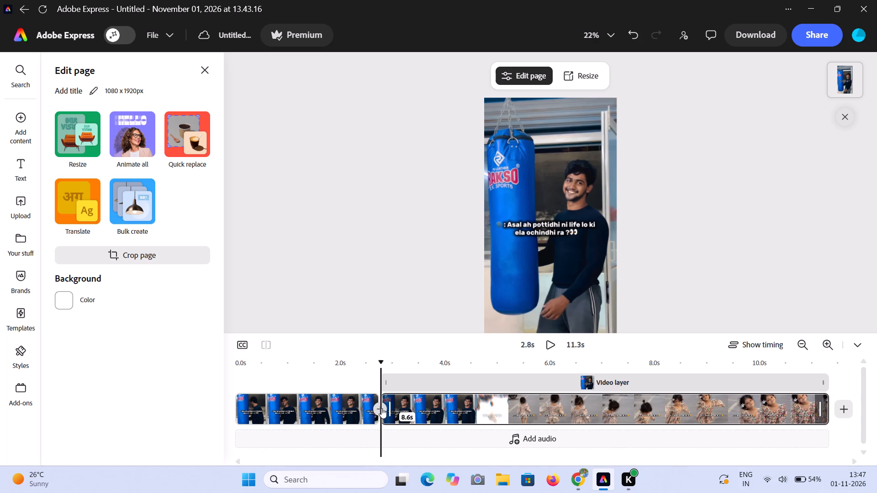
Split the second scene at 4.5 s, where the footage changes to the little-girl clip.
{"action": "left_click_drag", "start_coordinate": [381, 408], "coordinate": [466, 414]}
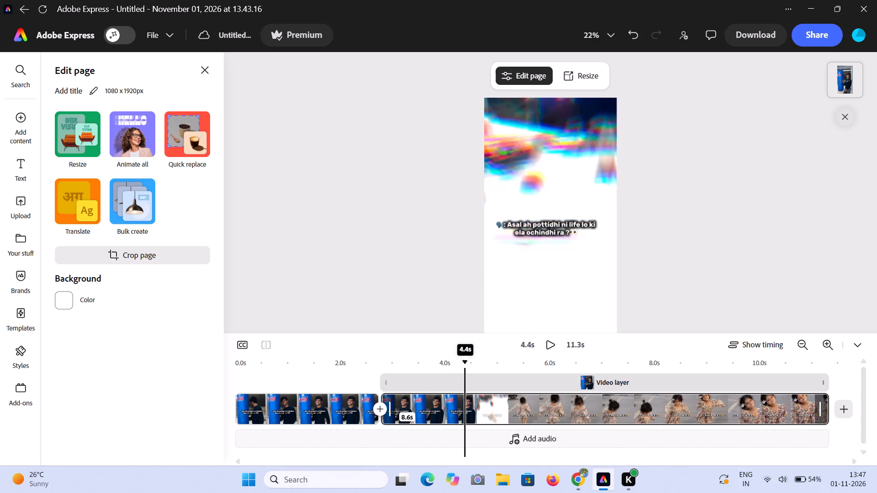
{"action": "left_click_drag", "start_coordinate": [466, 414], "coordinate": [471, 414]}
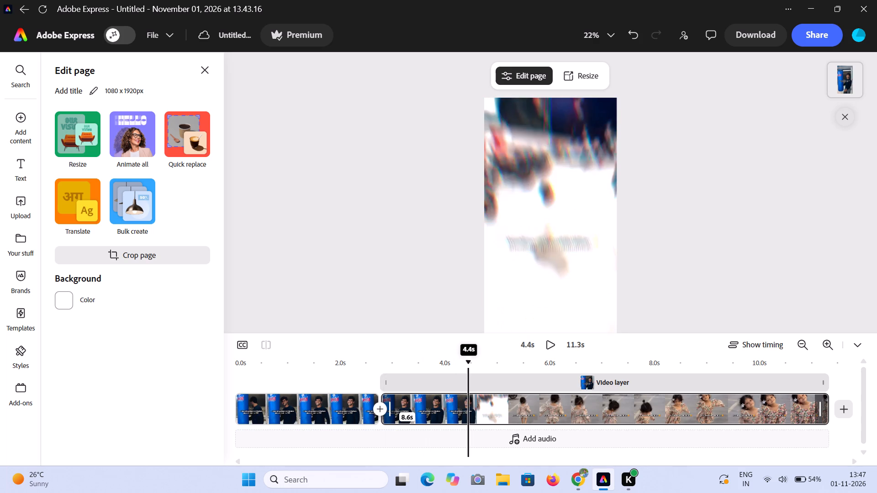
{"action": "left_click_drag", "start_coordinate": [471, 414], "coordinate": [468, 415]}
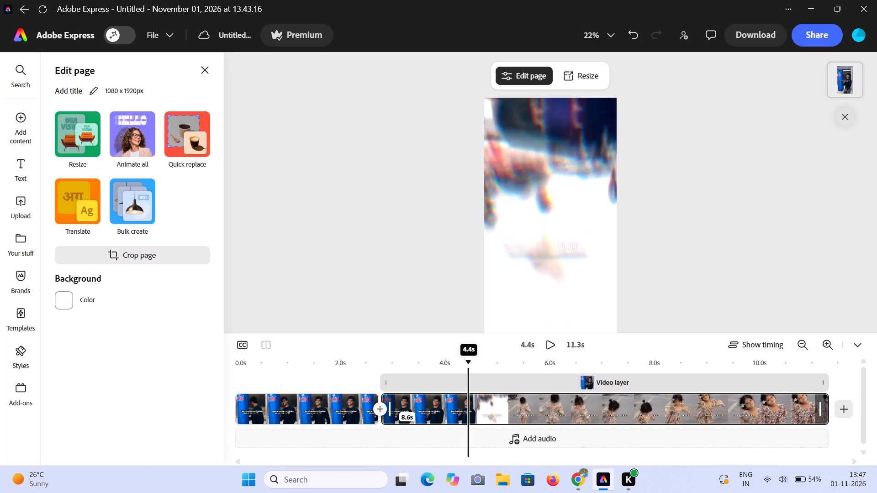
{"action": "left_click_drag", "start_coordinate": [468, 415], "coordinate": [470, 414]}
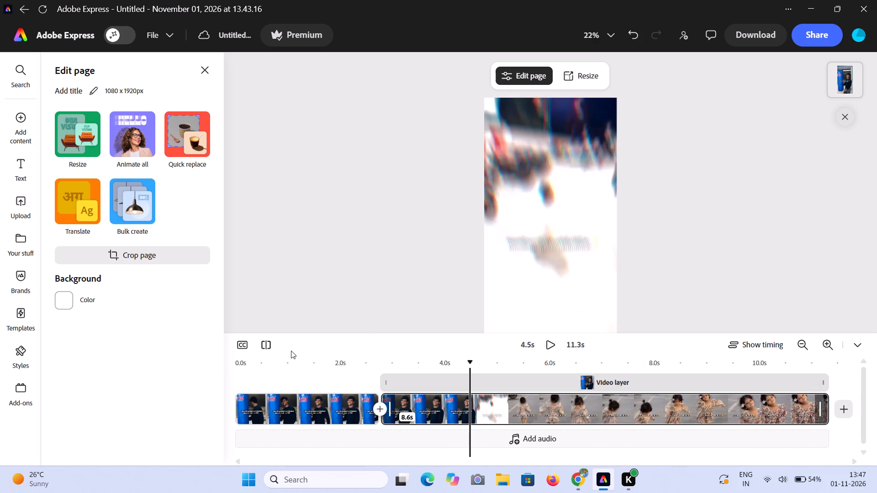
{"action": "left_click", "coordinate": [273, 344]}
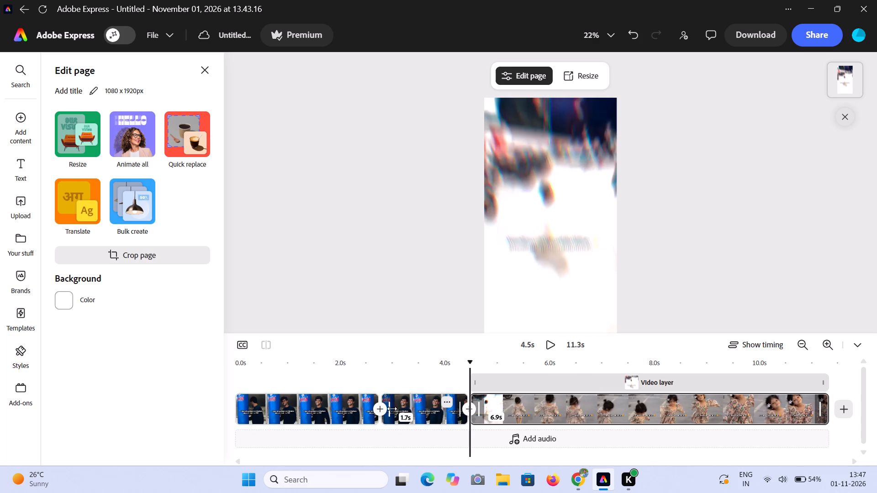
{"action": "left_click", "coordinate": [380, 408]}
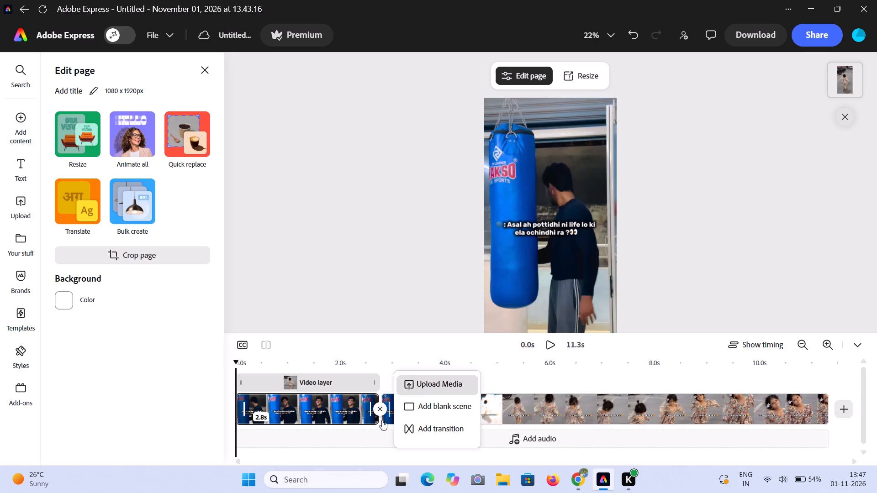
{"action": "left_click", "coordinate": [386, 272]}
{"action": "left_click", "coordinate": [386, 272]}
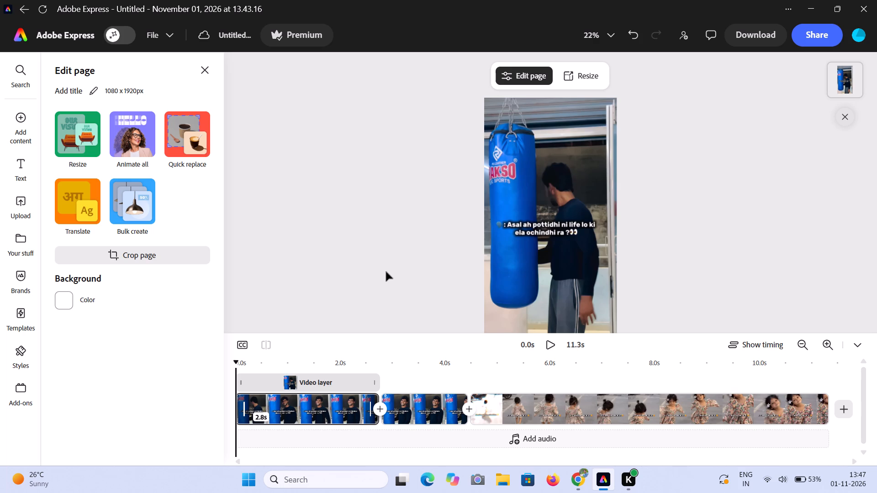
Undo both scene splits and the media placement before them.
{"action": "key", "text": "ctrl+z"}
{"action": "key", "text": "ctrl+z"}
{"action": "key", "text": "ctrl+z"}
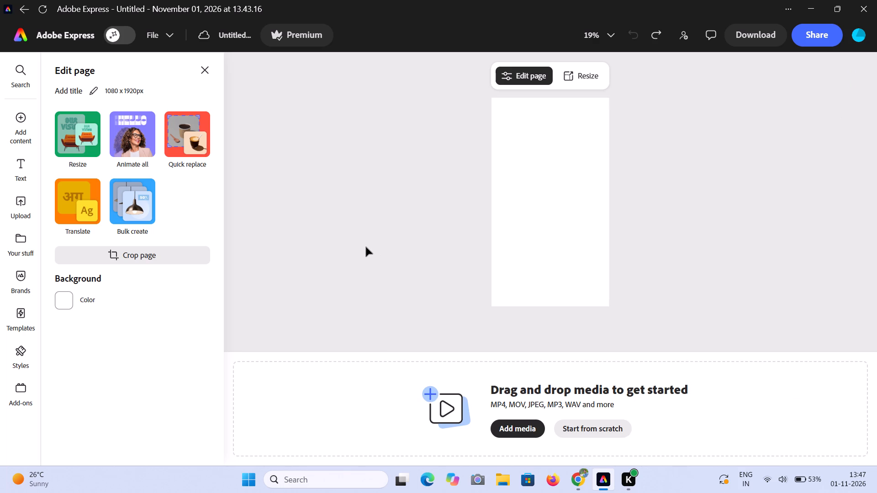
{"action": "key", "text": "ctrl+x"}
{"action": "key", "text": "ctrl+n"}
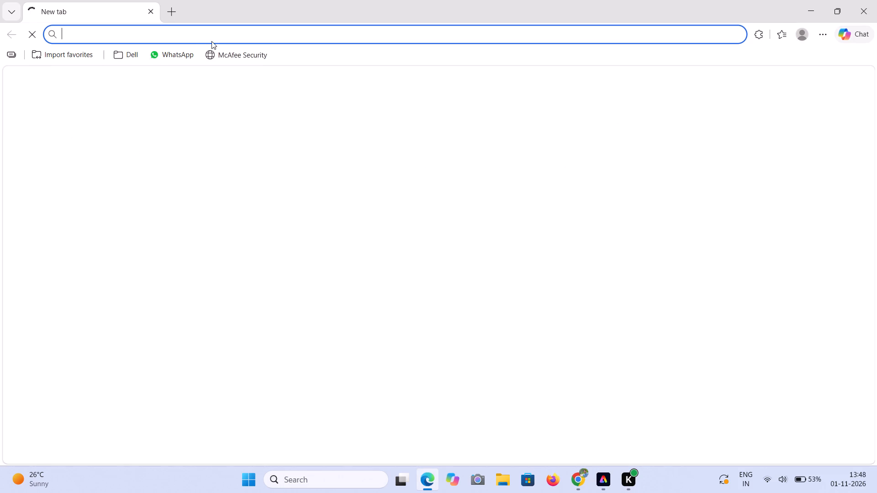
Close the empty Microsoft Edge tab and return to the Adobe Express design.
{"action": "left_click", "coordinate": [149, 9]}
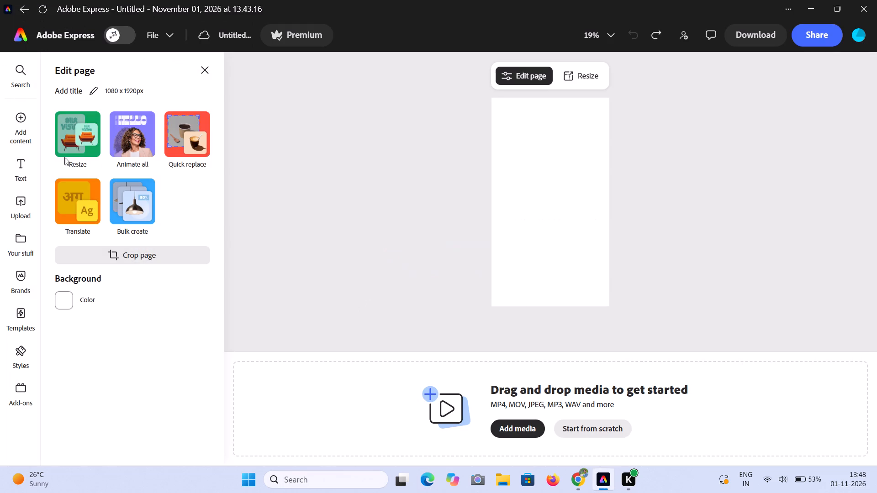
Upload the punching-bag video "WhatsApp Video 2026-11-01 at 1.39.43 PM (1)" from the Downloads folder onto the blank page.
{"action": "left_click", "coordinate": [17, 196]}
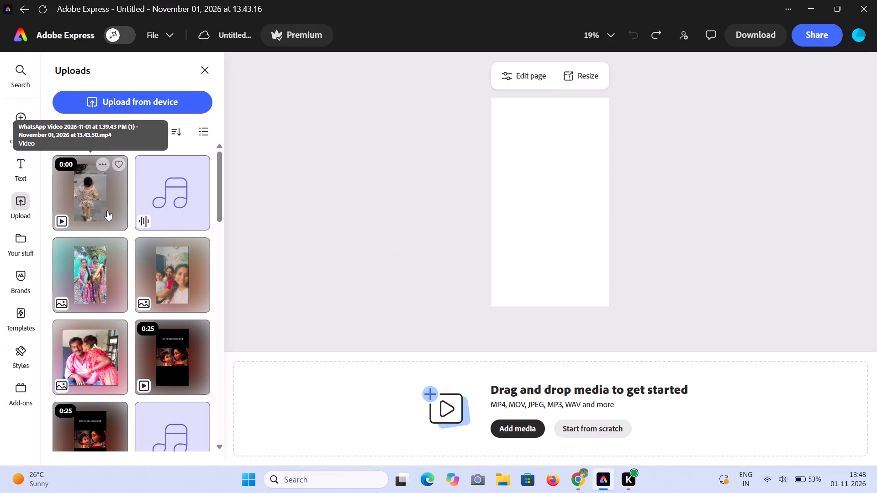
{"action": "left_click", "coordinate": [101, 202]}
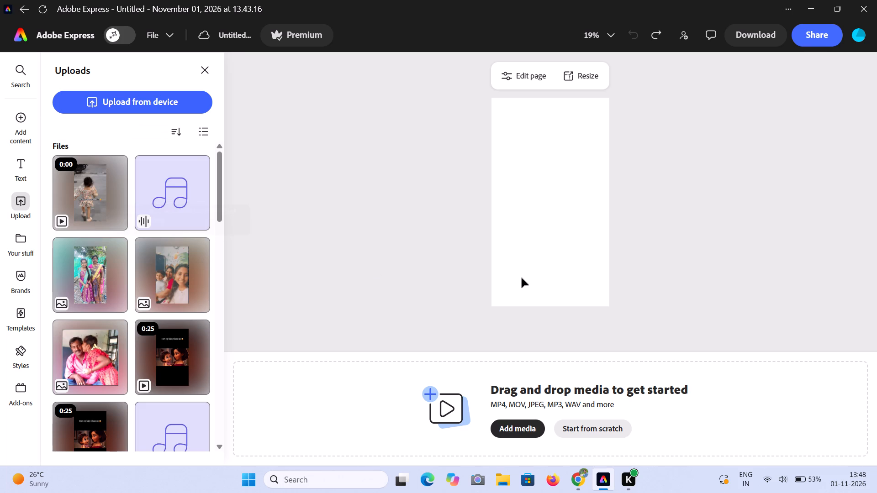
{"action": "left_click", "coordinate": [151, 103]}
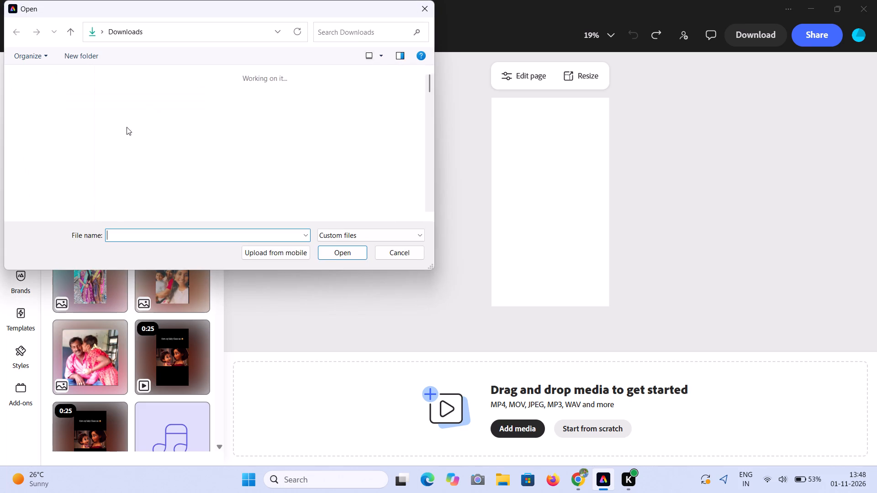
{"action": "left_click", "coordinate": [137, 129]}
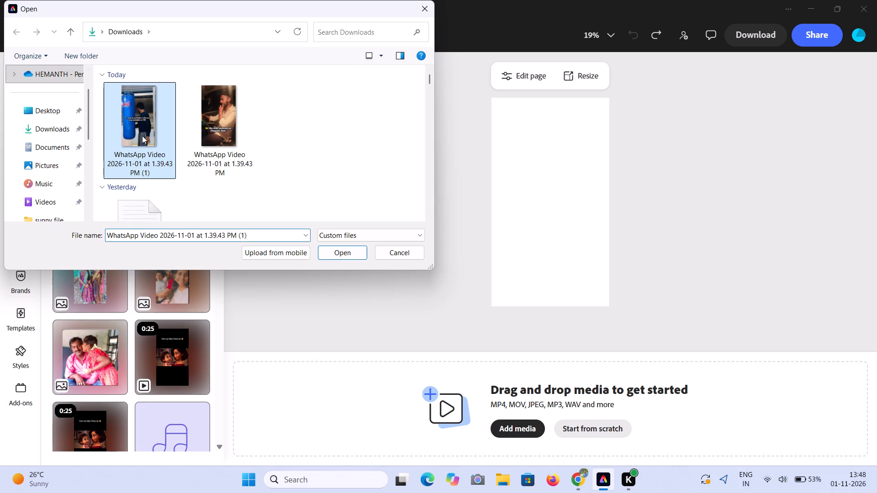
{"action": "left_click_drag", "start_coordinate": [340, 245], "coordinate": [339, 250]}
{"action": "left_click", "coordinate": [339, 252]}
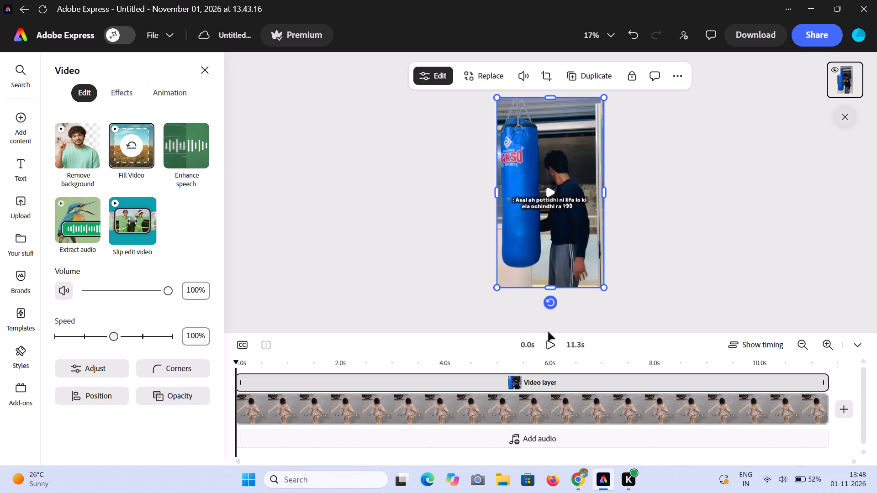
Play the uploaded video from start to end to review its footage.
{"action": "left_click", "coordinate": [551, 346]}
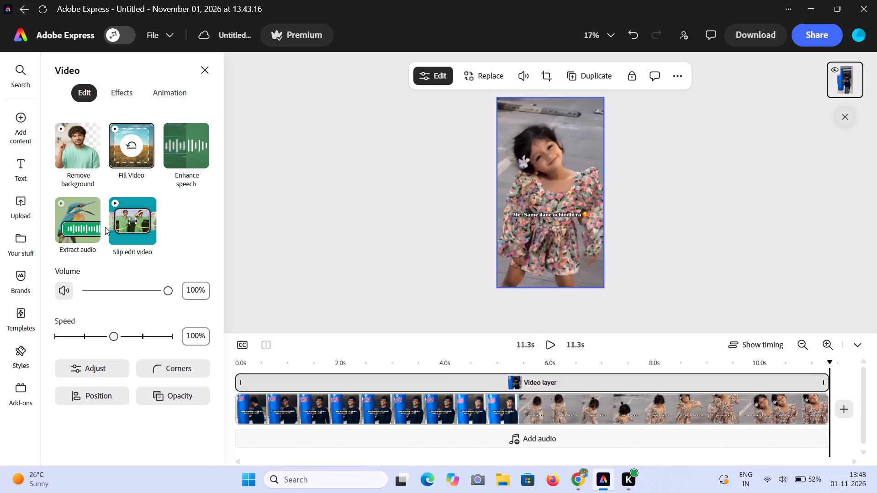
Split the video layer at 4.6 s, where the punching-bag clip changes to the little-girl clip.
{"action": "left_click", "coordinate": [135, 232]}
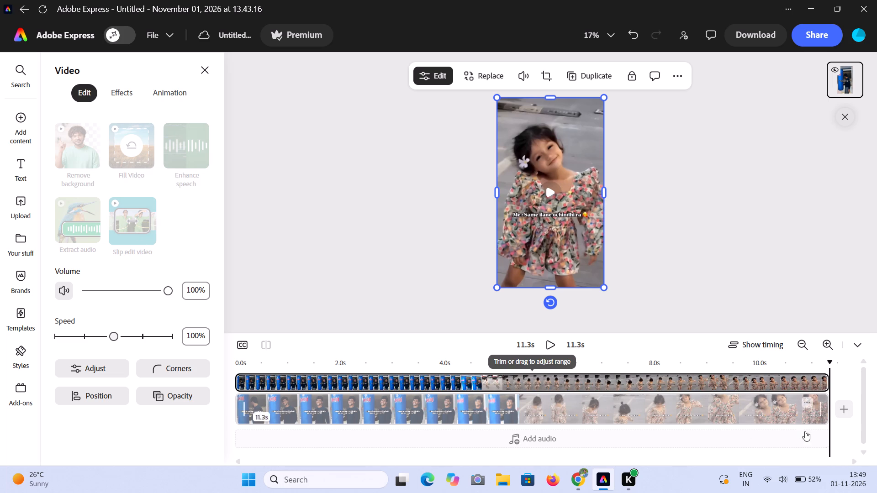
{"action": "left_click_drag", "start_coordinate": [829, 362], "coordinate": [528, 362]}
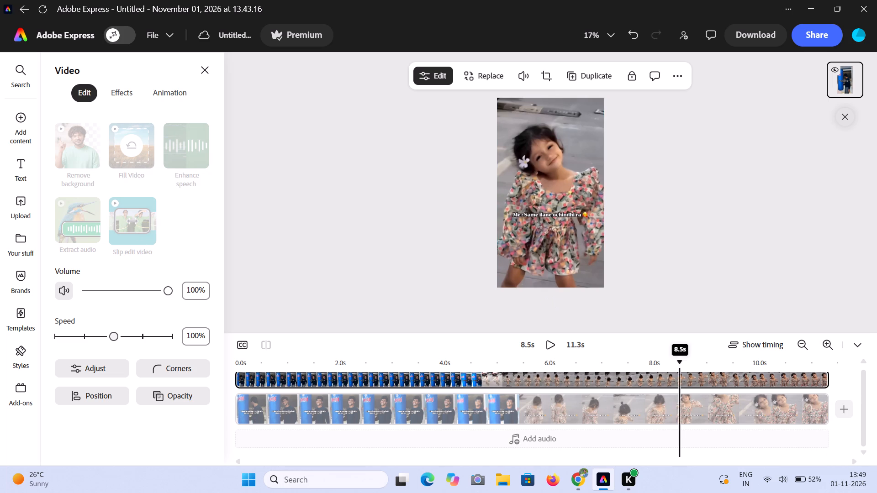
{"action": "left_click_drag", "start_coordinate": [528, 362], "coordinate": [490, 379]}
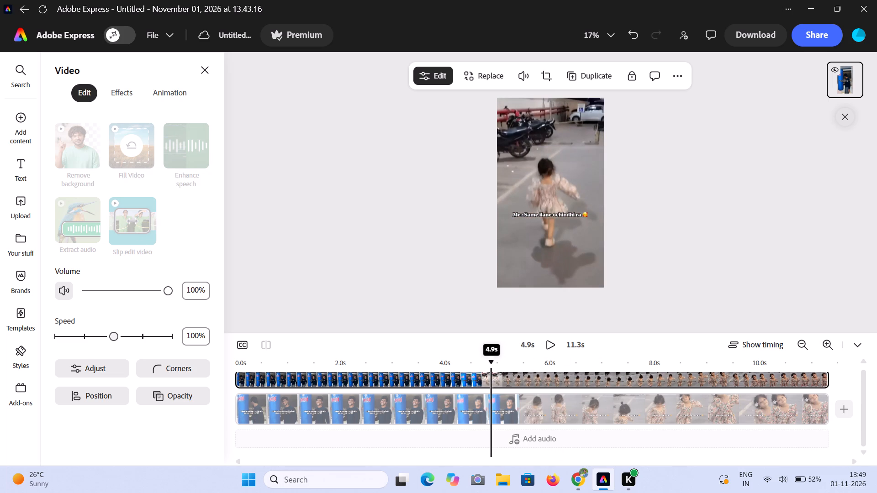
{"action": "left_click_drag", "start_coordinate": [490, 379], "coordinate": [481, 387]}
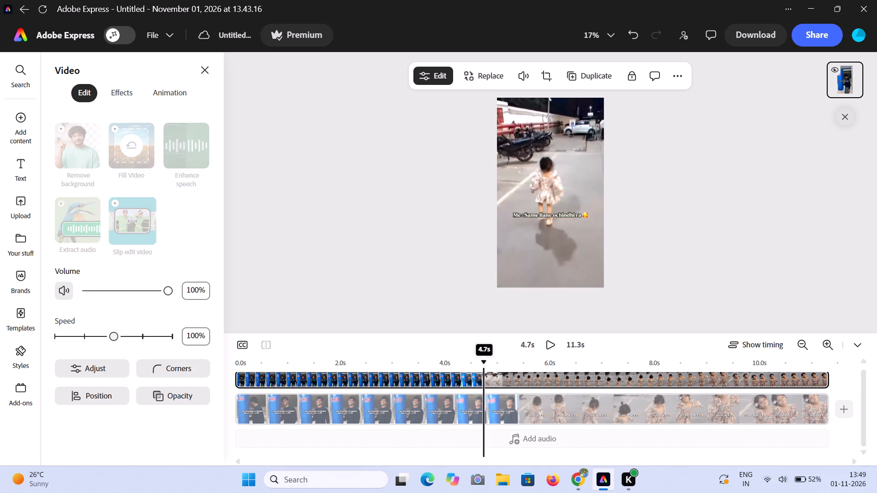
{"action": "left_click_drag", "start_coordinate": [481, 387], "coordinate": [469, 393]}
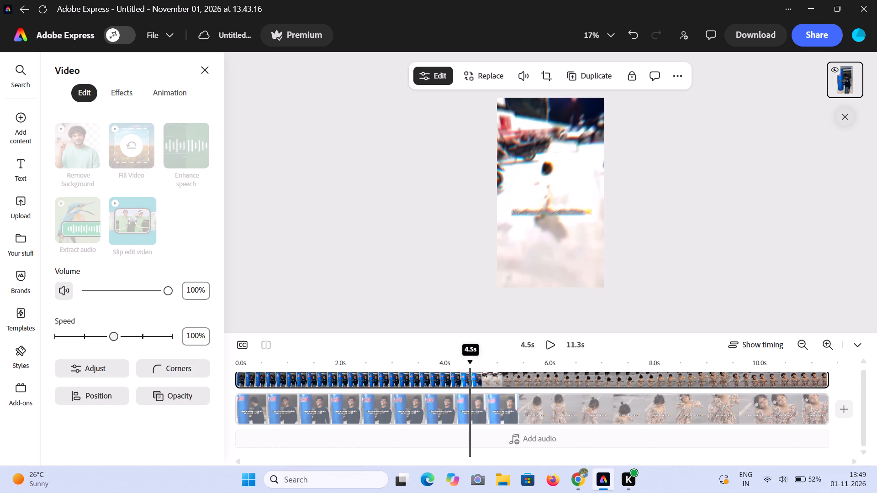
{"action": "left_click_drag", "start_coordinate": [469, 393], "coordinate": [491, 391]}
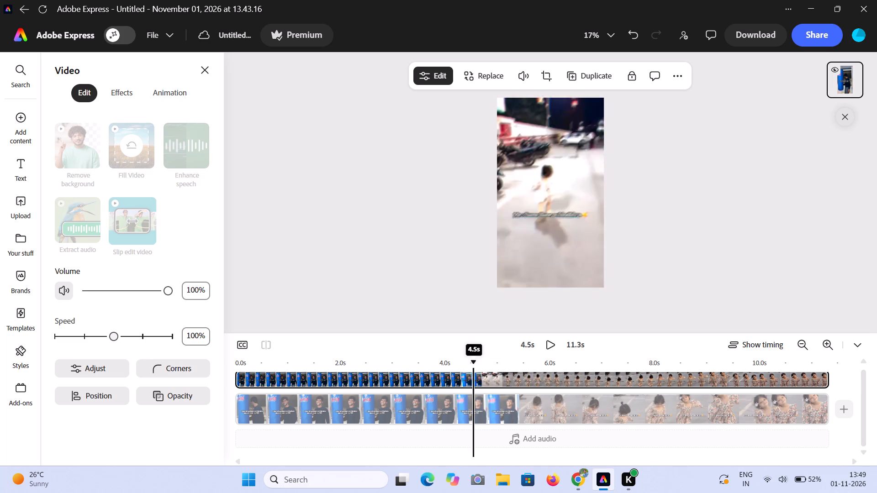
{"action": "left_click_drag", "start_coordinate": [491, 391], "coordinate": [479, 390]}
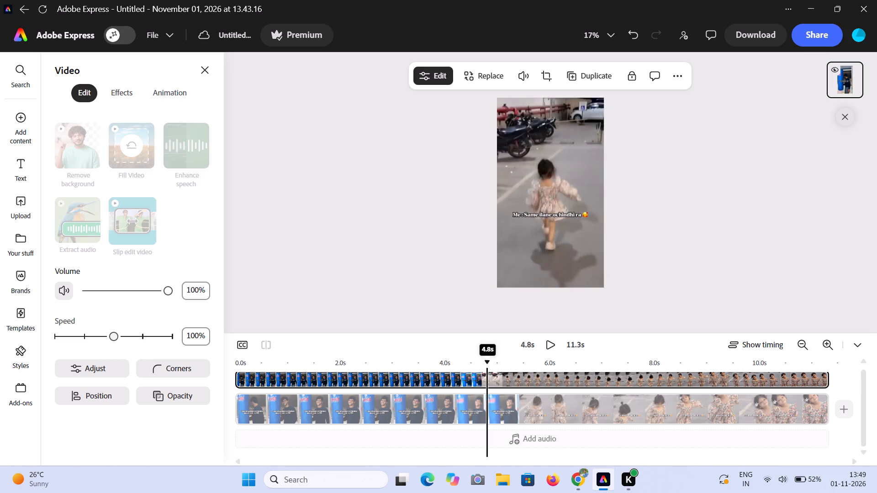
{"action": "left_click_drag", "start_coordinate": [479, 390], "coordinate": [477, 390]}
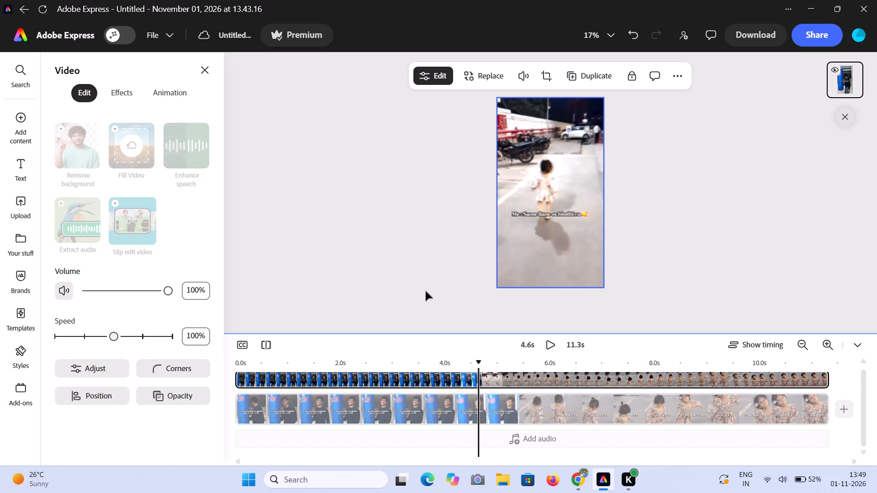
{"action": "left_click", "coordinate": [265, 342]}
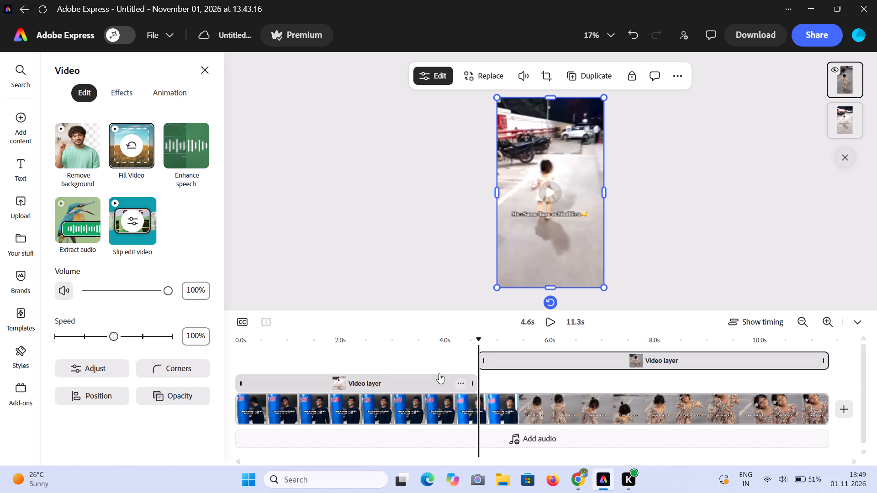
Play the project to preview both video layer segments.
{"action": "left_click", "coordinate": [547, 321]}
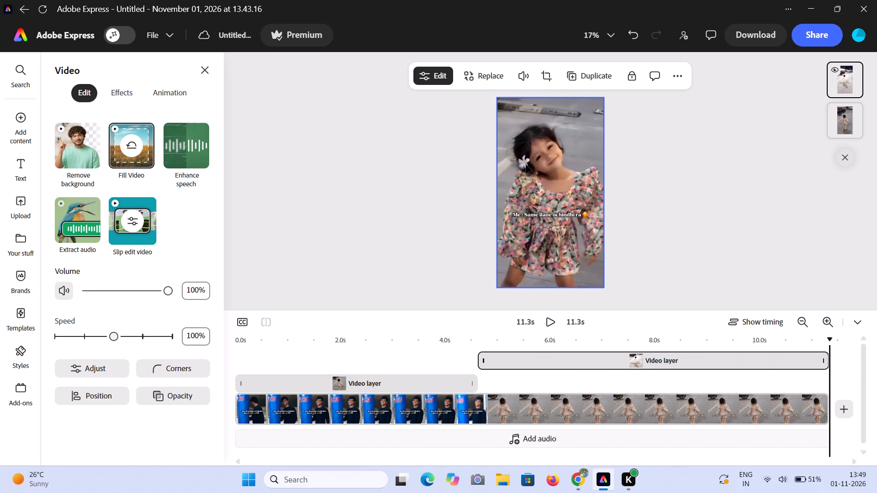
{"action": "left_click", "coordinate": [546, 322]}
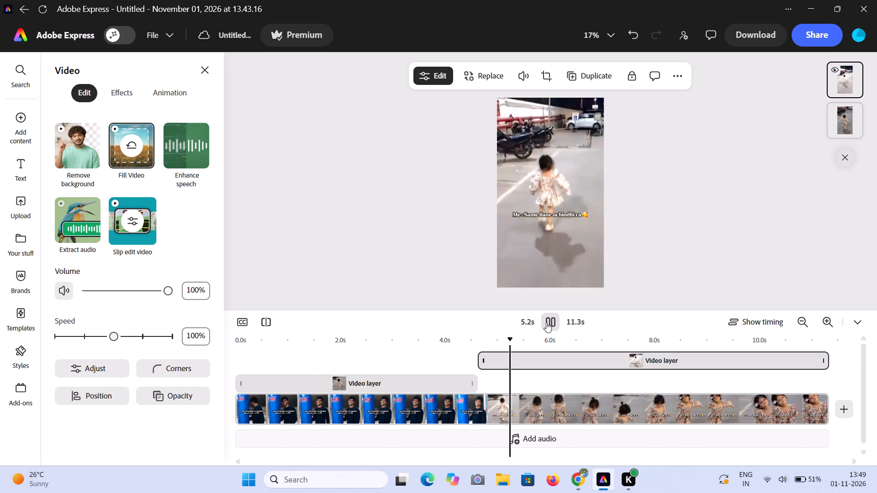
Return the playhead to 0.0 s and start replacing the media of the punching-bag video layer.
{"action": "left_click", "coordinate": [415, 376]}
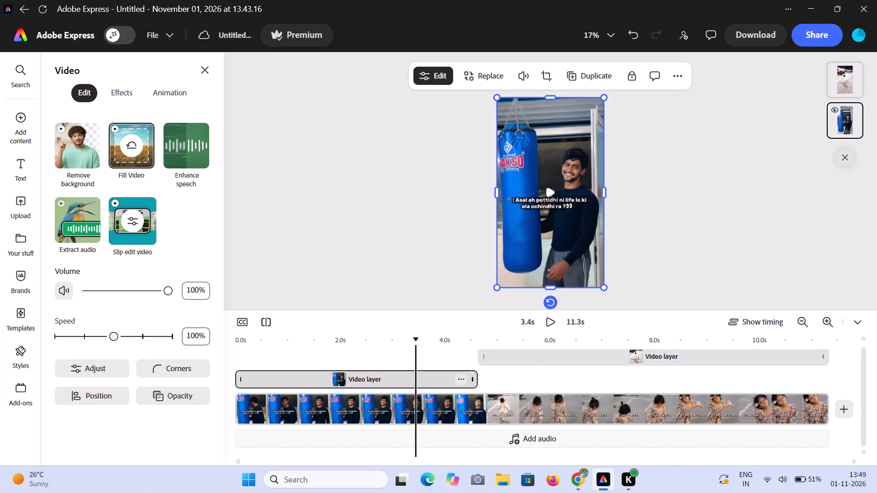
{"action": "left_click_drag", "start_coordinate": [417, 339], "coordinate": [200, 335]}
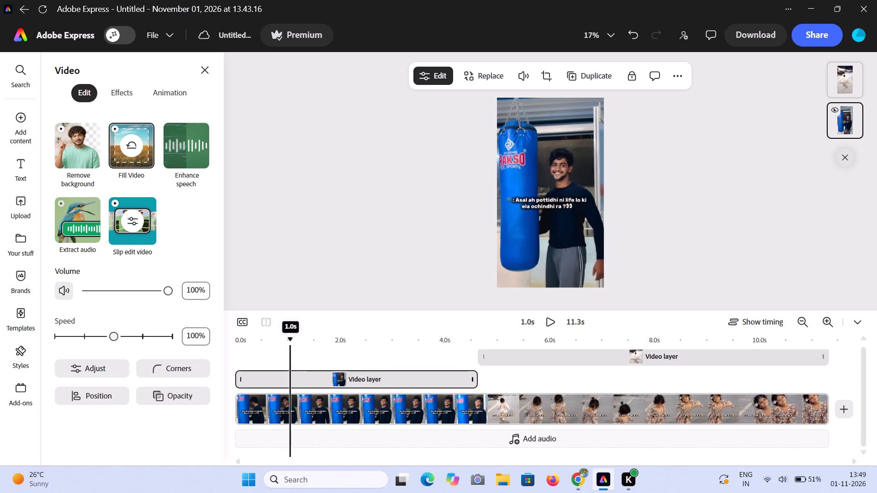
{"action": "left_click_drag", "start_coordinate": [200, 335], "coordinate": [165, 336]}
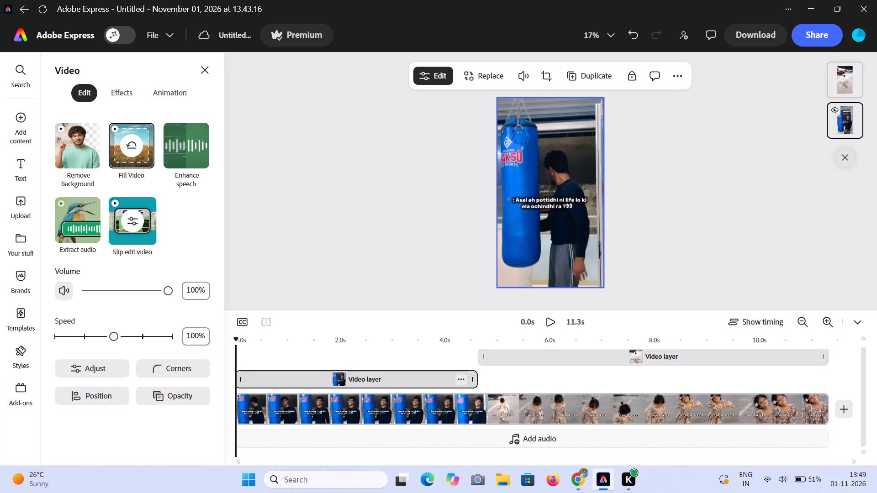
{"action": "right_click", "coordinate": [371, 379]}
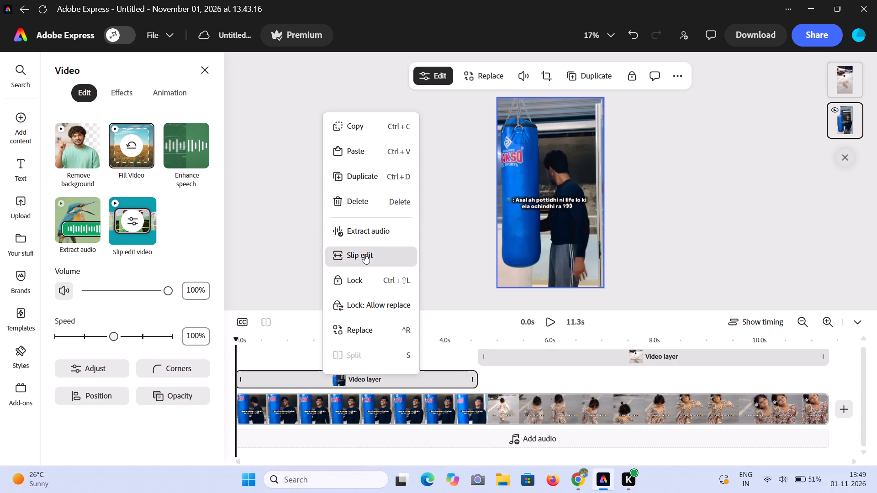
{"action": "left_click", "coordinate": [360, 327]}
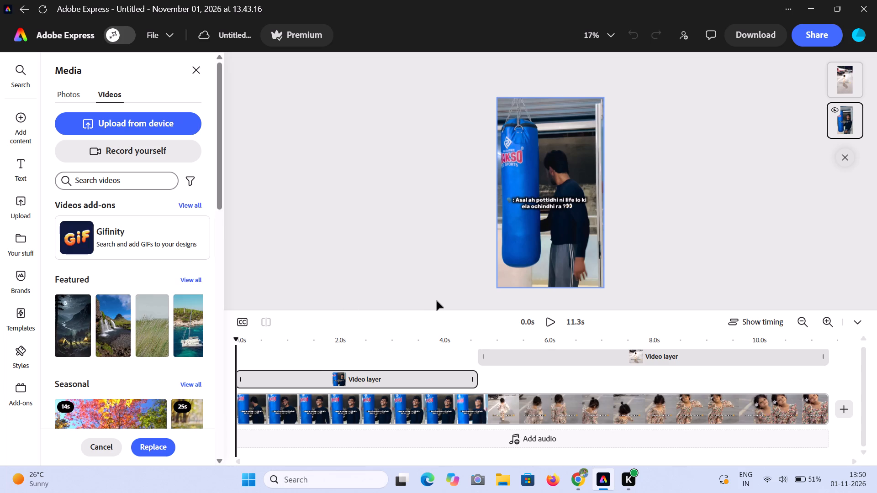
Browse the stock video categories, from Featured and Seasonal through Retail and Hospitality, for a clip to replace the punching-bag layer.
{"action": "scroll", "coordinate": [105, 272], "scroll_direction": "down", "scroll_amount": 2}
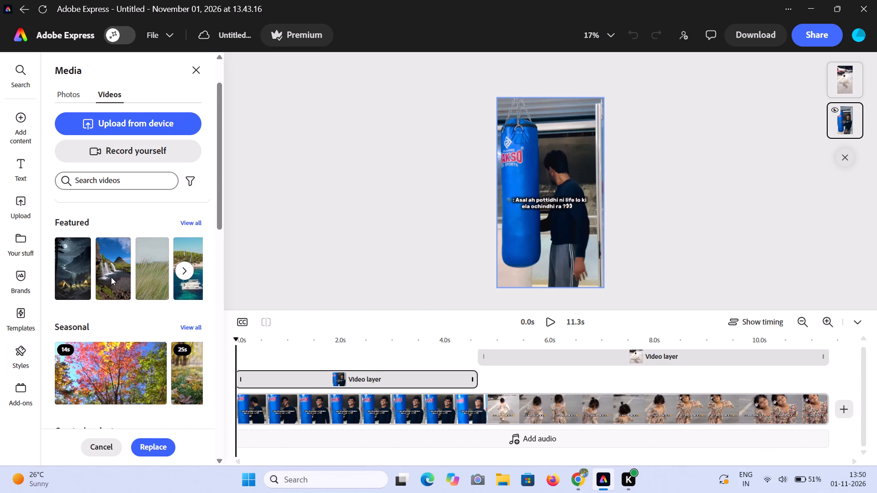
{"action": "scroll", "coordinate": [111, 277], "scroll_direction": "down", "scroll_amount": 5}
{"action": "scroll", "coordinate": [115, 284], "scroll_direction": "up", "scroll_amount": 4}
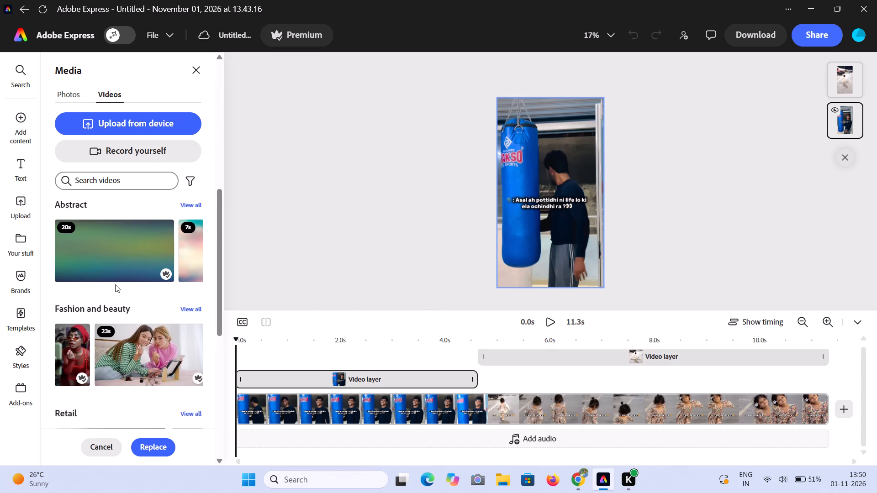
{"action": "scroll", "coordinate": [115, 284], "scroll_direction": "up", "scroll_amount": 5}
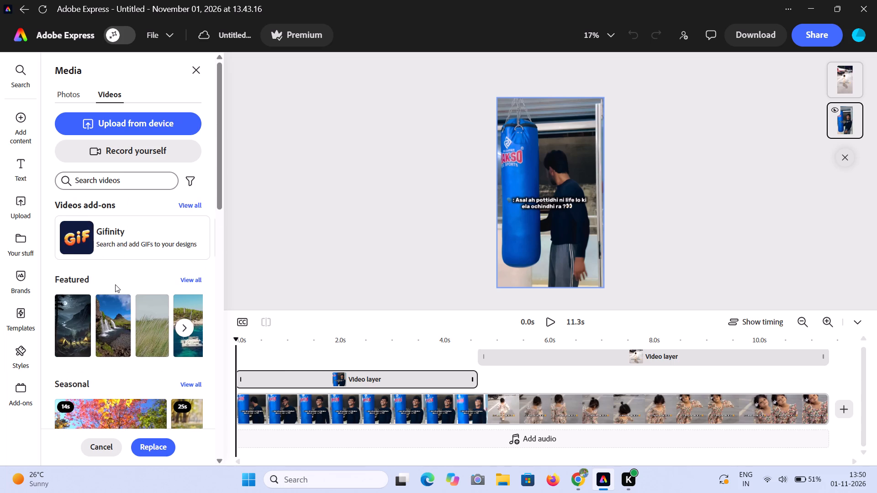
{"action": "scroll", "coordinate": [113, 286], "scroll_direction": "down", "scroll_amount": 11}
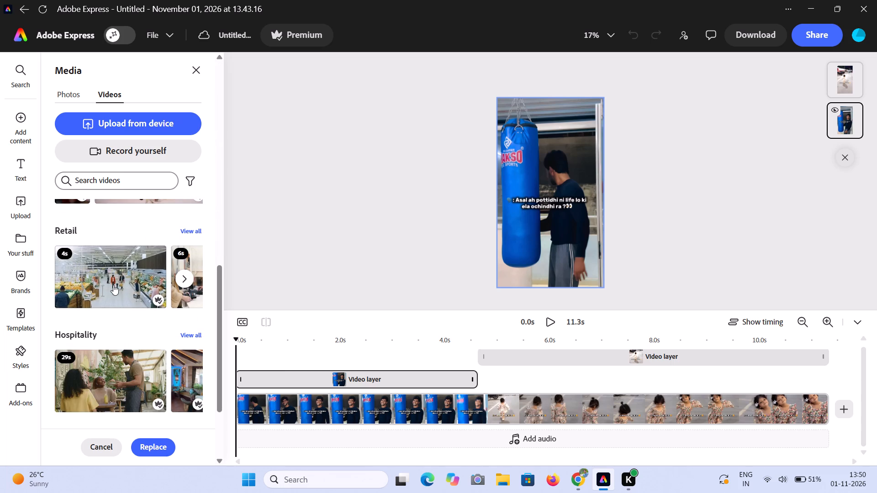
{"action": "scroll", "coordinate": [113, 285], "scroll_direction": "down", "scroll_amount": 2}
{"action": "scroll", "coordinate": [113, 285], "scroll_direction": "up", "scroll_amount": 17}
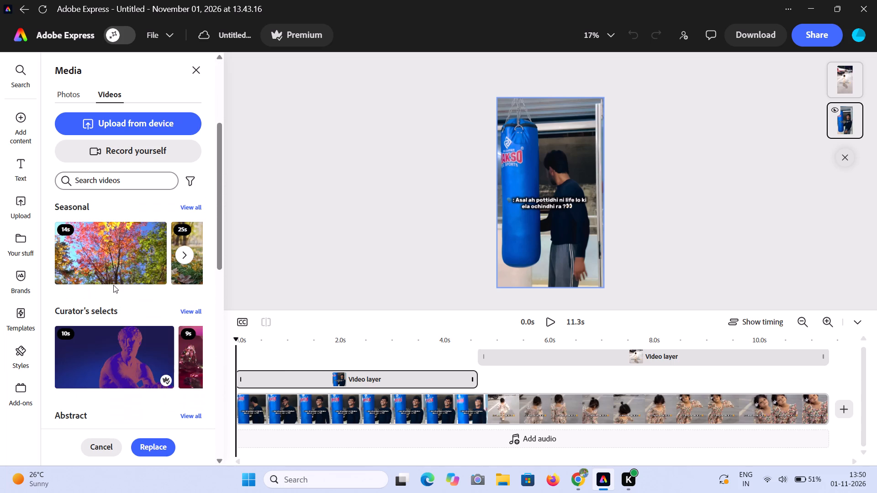
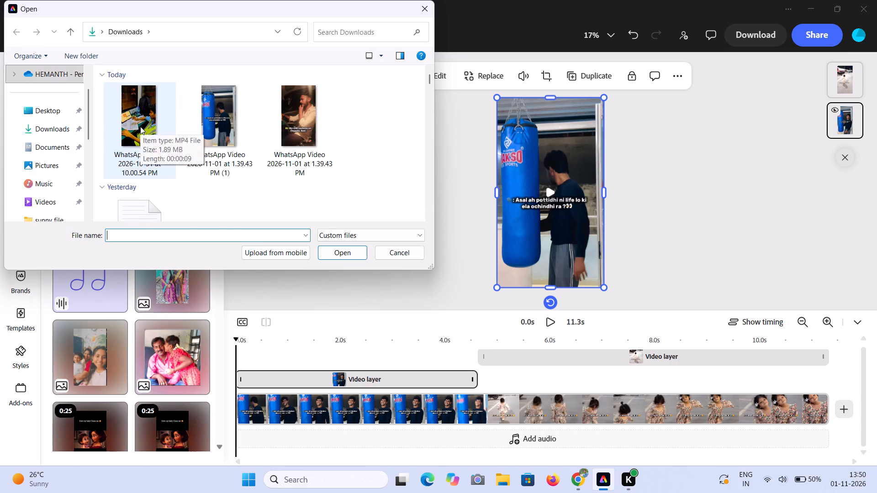
Upload the 9-second WhatsApp video stamped 10.00.54 PM from Downloads, adding the desk-work clip as a video layer.
{"action": "left_click", "coordinate": [140, 126]}
{"action": "left_click", "coordinate": [325, 256]}
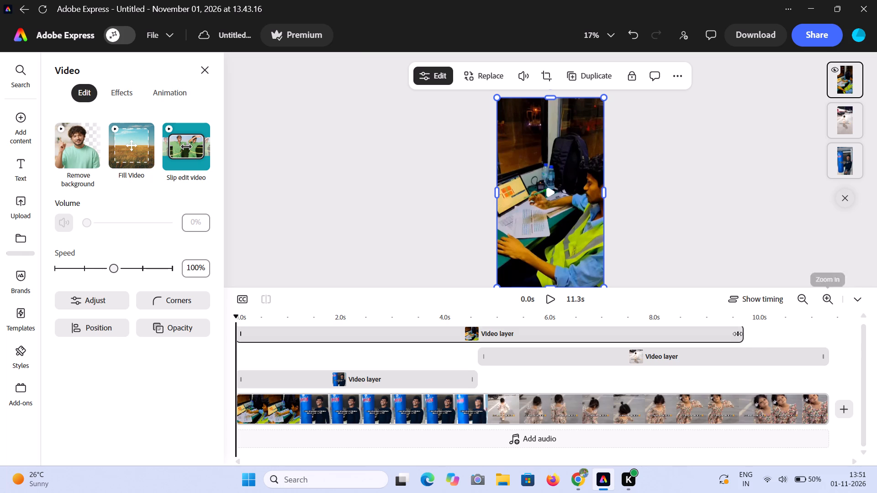
Trim the end of the new desk-work video layer to shorten it on the timeline.
{"action": "left_click_drag", "start_coordinate": [738, 331], "coordinate": [647, 340]}
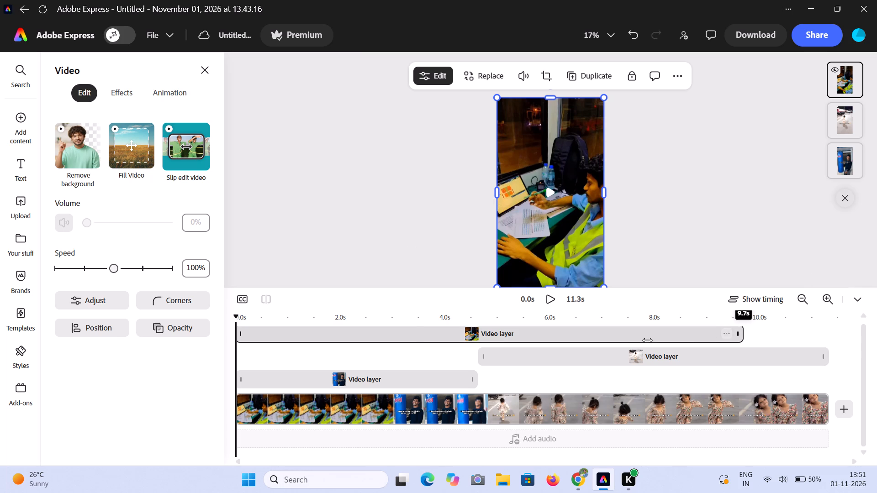
Trim the end of the desk-worker video layer to 4.6 s, where the little-girl segment begins.
{"action": "left_click_drag", "start_coordinate": [647, 340], "coordinate": [495, 338]}
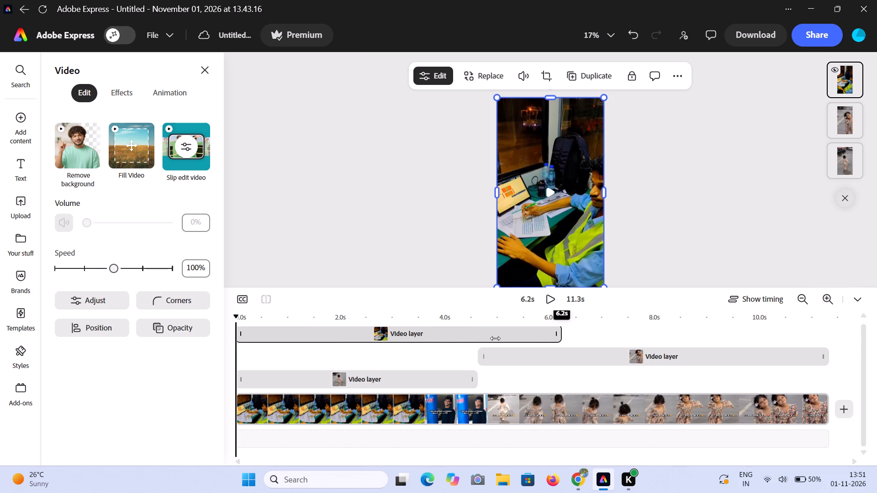
{"action": "left_click_drag", "start_coordinate": [495, 338], "coordinate": [475, 341]}
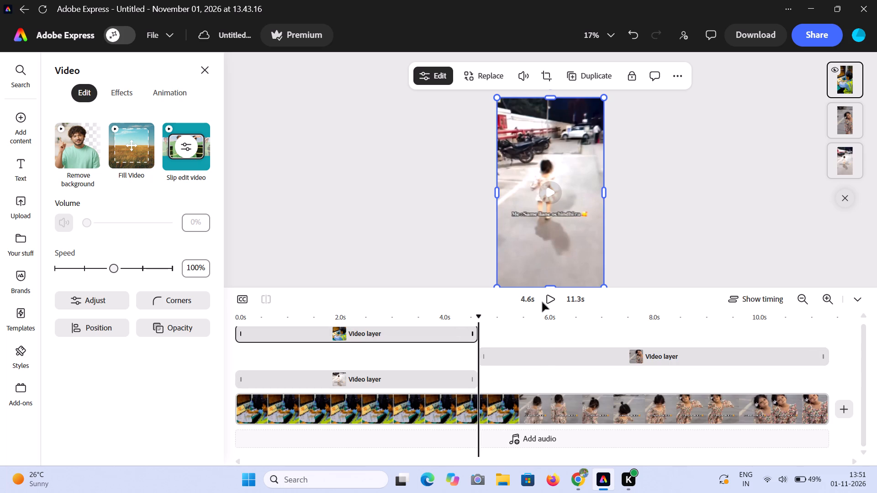
Return the playhead to 0.0 s and play the project to preview the trimmed clip followed by the little-girl segment.
{"action": "left_click_drag", "start_coordinate": [478, 315], "coordinate": [300, 309]}
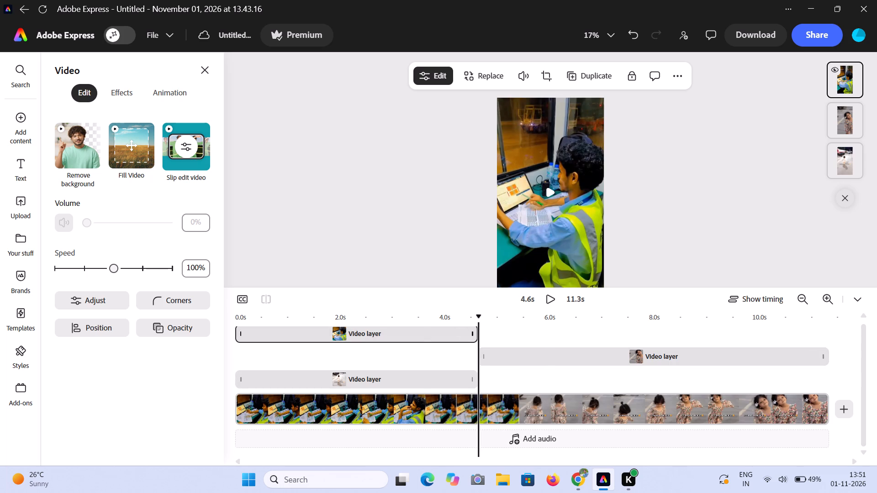
{"action": "left_click_drag", "start_coordinate": [300, 309], "coordinate": [235, 320]}
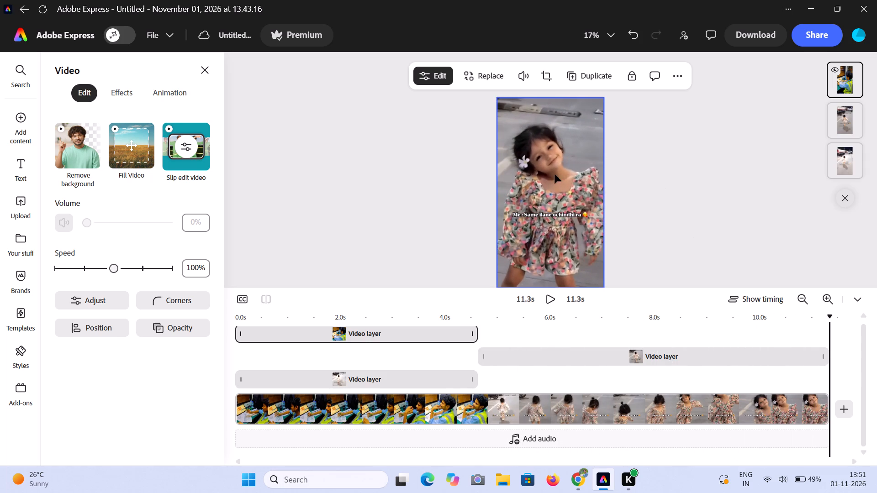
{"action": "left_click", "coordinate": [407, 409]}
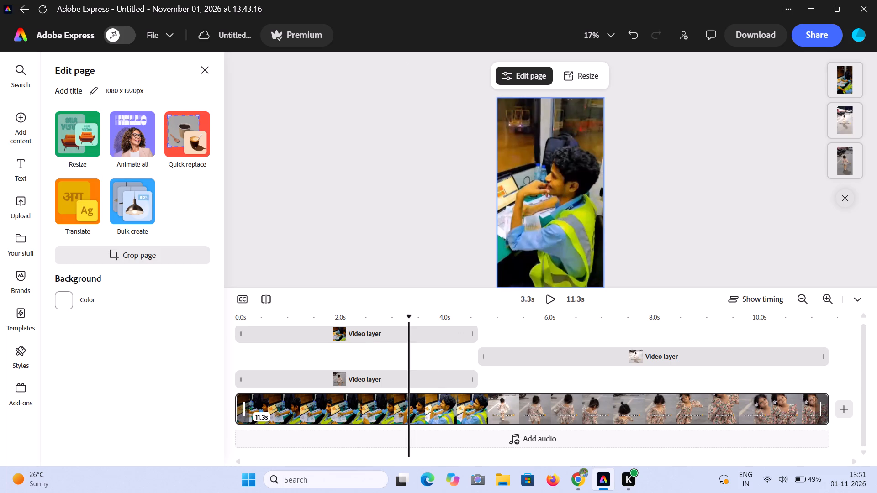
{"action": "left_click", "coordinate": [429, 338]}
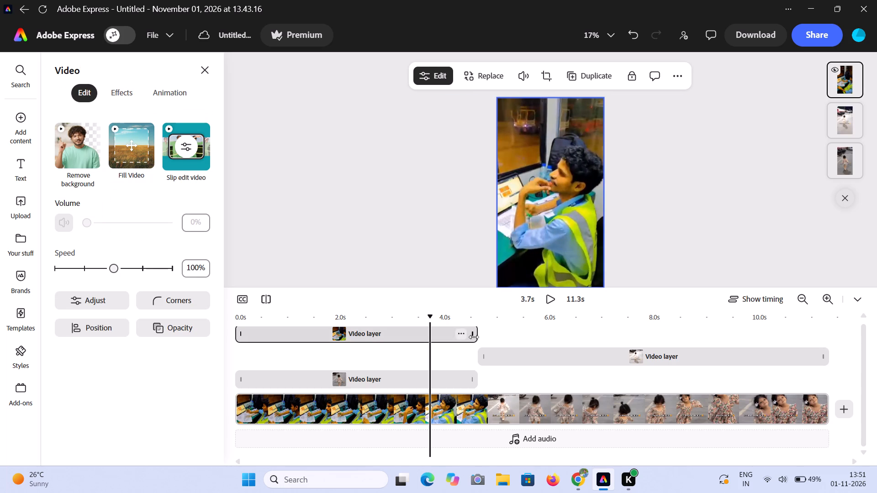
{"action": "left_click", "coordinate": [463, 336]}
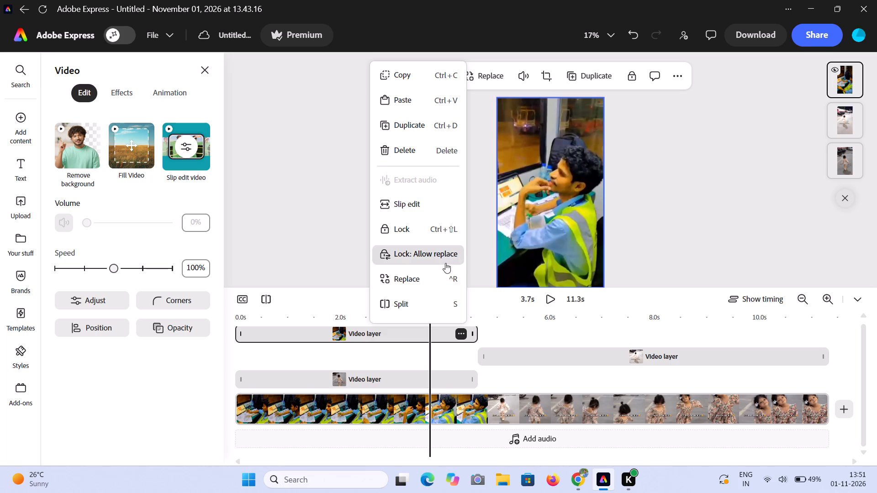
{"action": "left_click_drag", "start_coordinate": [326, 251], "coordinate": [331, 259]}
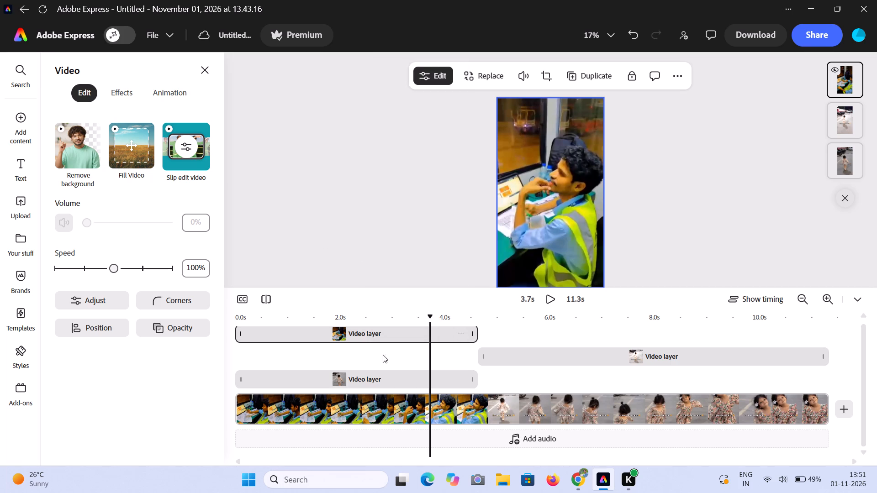
Play the whole project from 0.0 s with the timeline collapsed, and reopen the timeline once the preview ends.
{"action": "left_click_drag", "start_coordinate": [432, 318], "coordinate": [288, 311]}
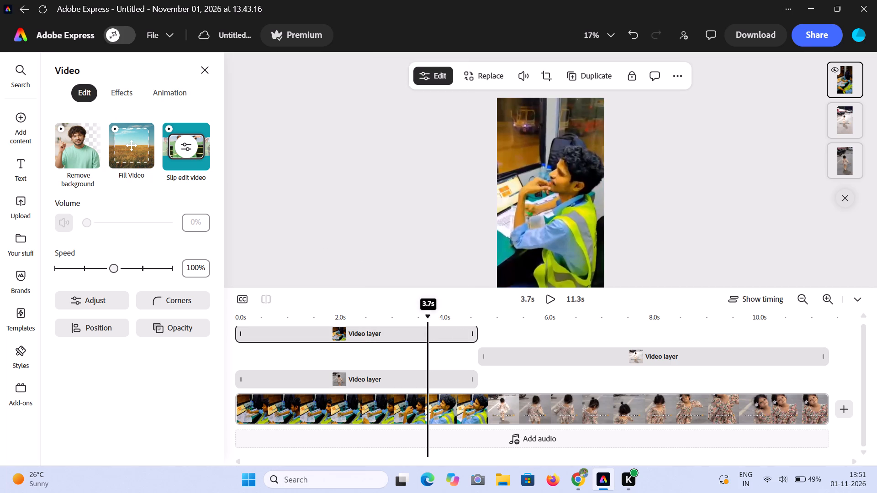
{"action": "left_click_drag", "start_coordinate": [288, 311], "coordinate": [201, 323]}
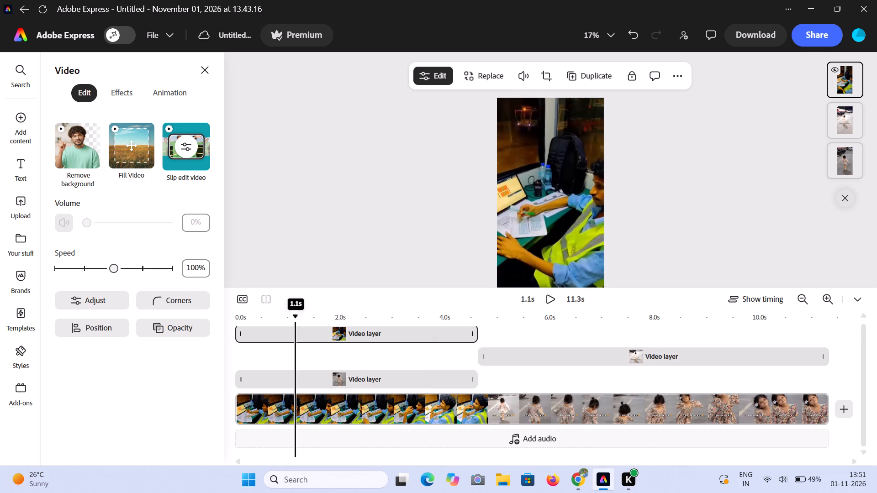
{"action": "left_click_drag", "start_coordinate": [201, 323], "coordinate": [183, 330]}
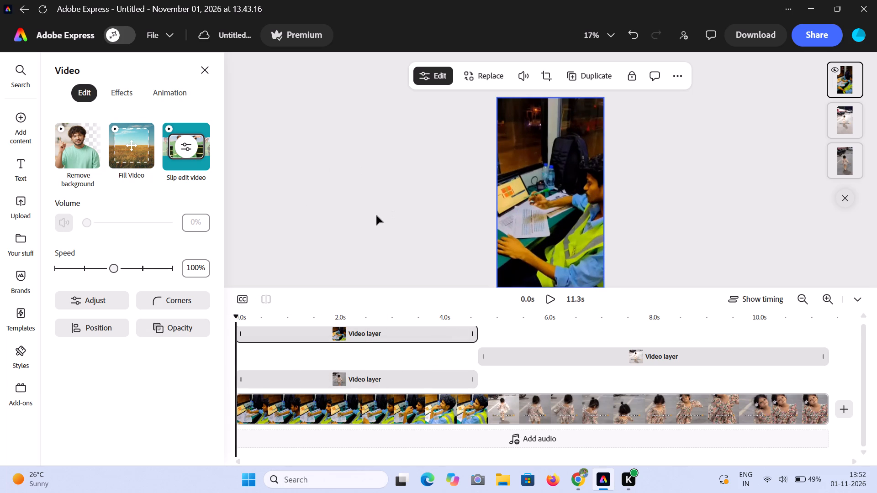
{"action": "left_click", "coordinate": [858, 296]}
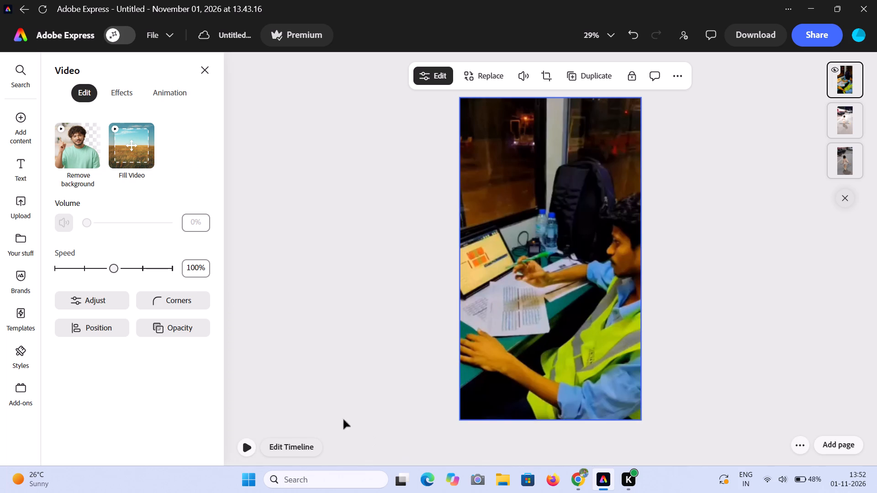
{"action": "left_click", "coordinate": [245, 448]}
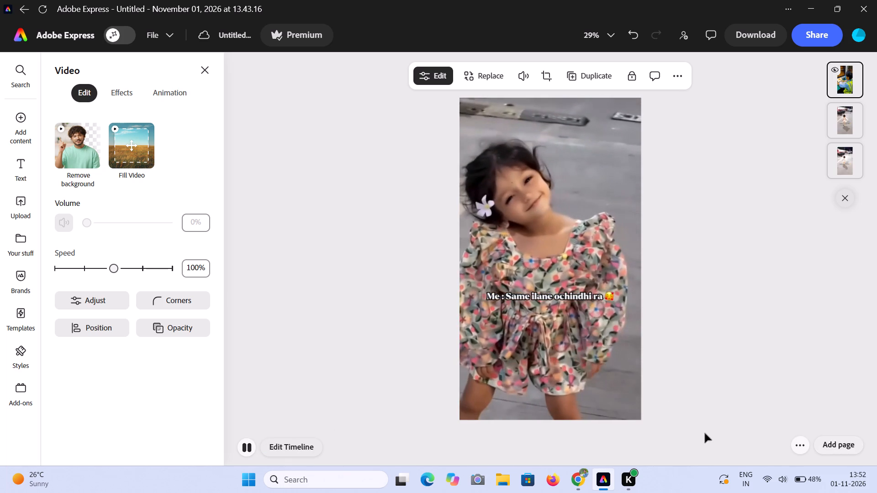
{"action": "left_click", "coordinate": [306, 443]}
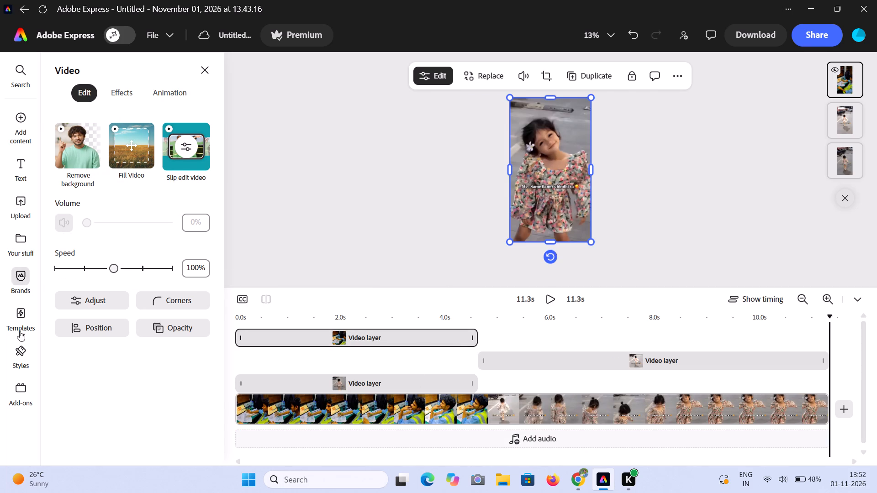
Add a Heading text at 0.0 s over the desk-worker clip and enlarge it to about size 284.
{"action": "left_click", "coordinate": [21, 170]}
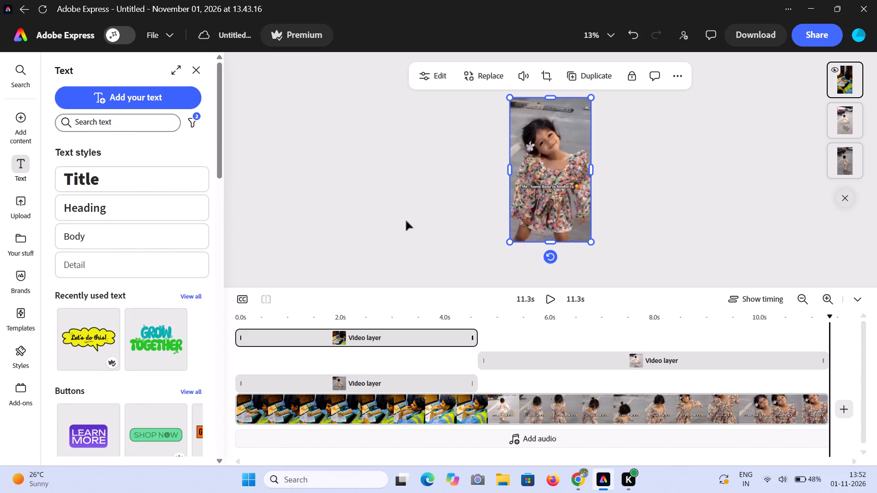
{"action": "left_click", "coordinate": [370, 338]}
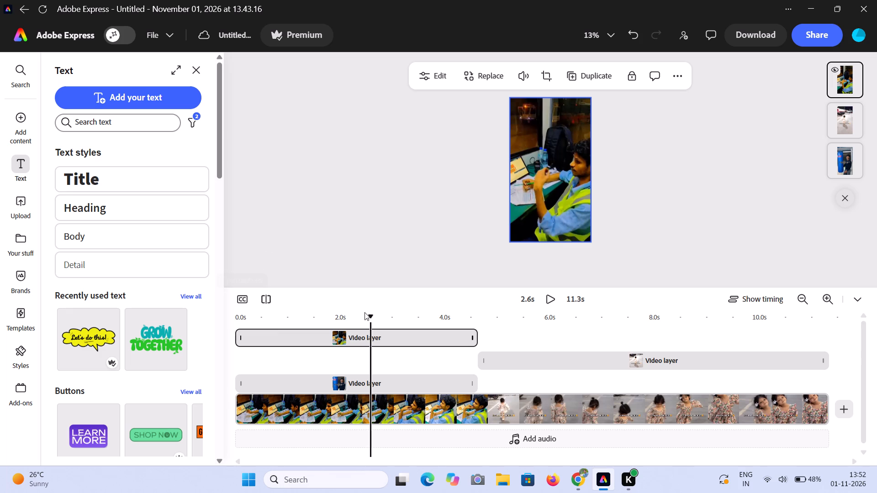
{"action": "left_click_drag", "start_coordinate": [369, 316], "coordinate": [272, 309]}
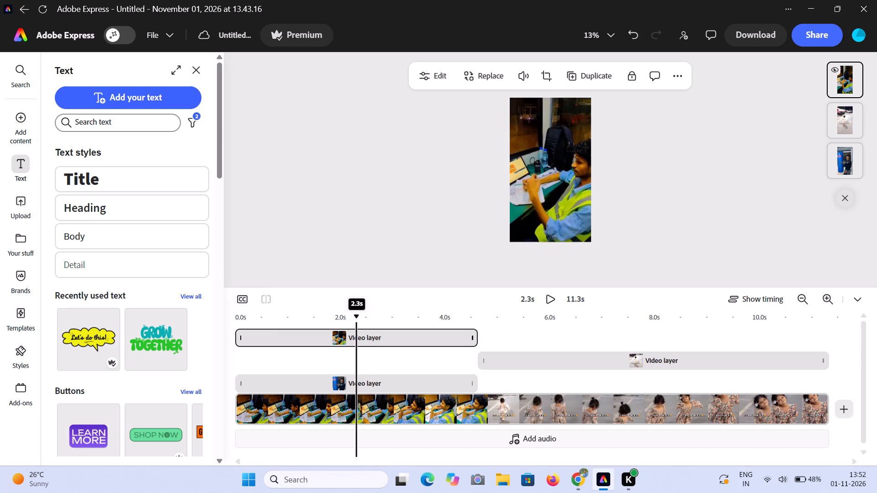
{"action": "left_click_drag", "start_coordinate": [272, 309], "coordinate": [190, 310]}
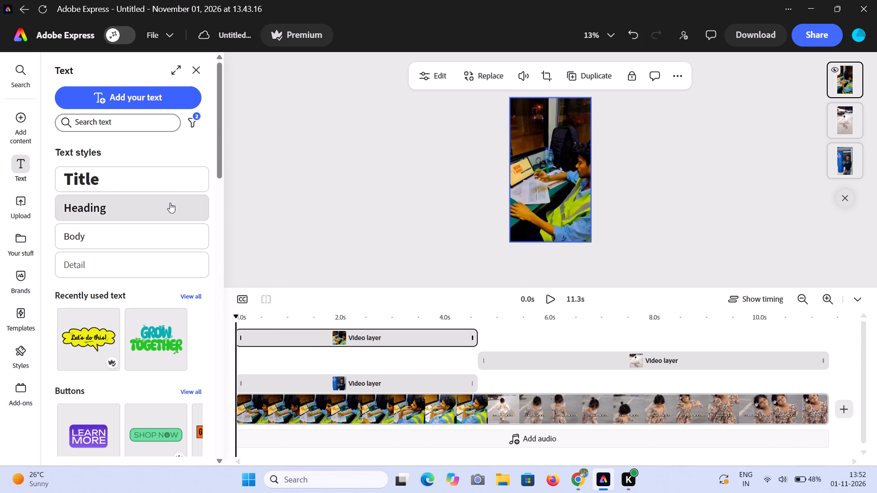
{"action": "left_click", "coordinate": [149, 202]}
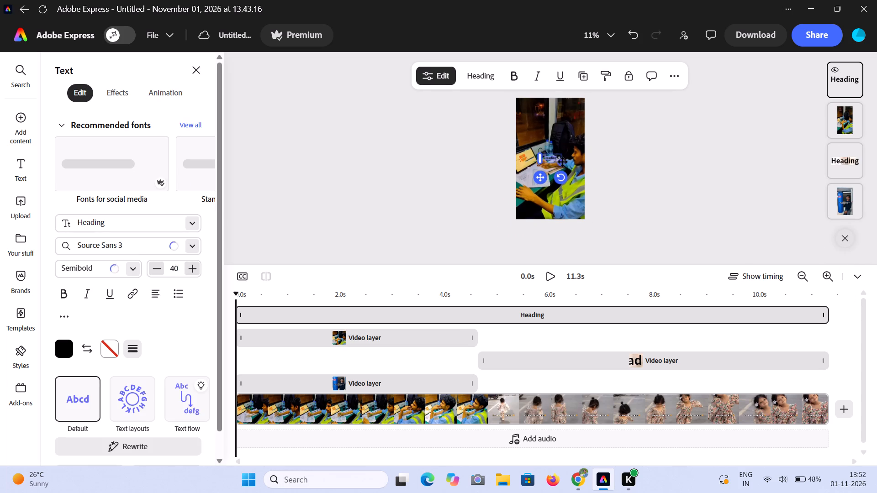
{"action": "left_click_drag", "start_coordinate": [563, 162], "coordinate": [627, 216]}
Clear the placeholder wording of the new heading text to make room for a custom caption.
{"action": "key", "text": "BackSpace"}
{"action": "key", "text": "f"}
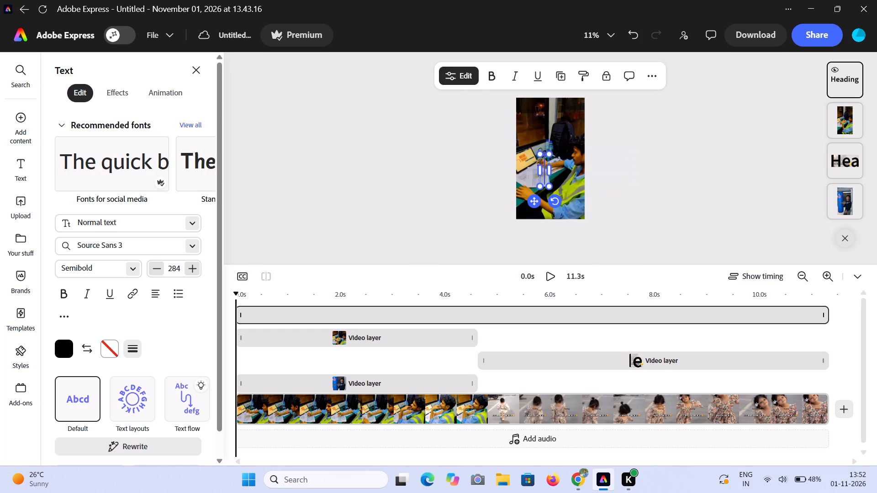
{"action": "key", "text": "BackSpace"}
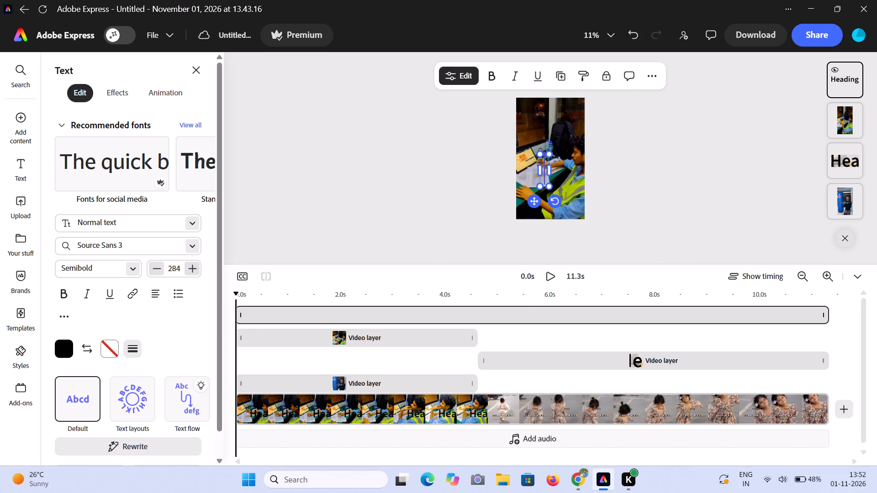
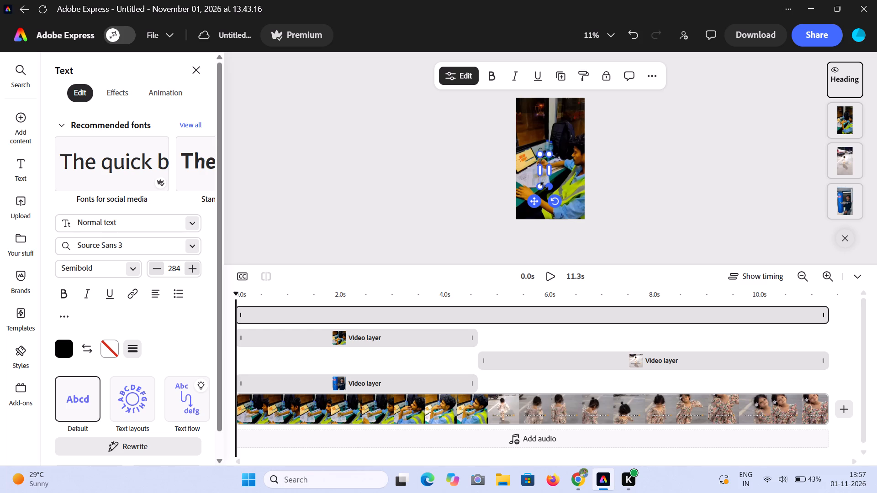
Enter the caption "Asal ah pottidhi ni life lo ki ela ochindhi ra?" in the empty heading text.
{"action": "key", "text": "shift+a"}
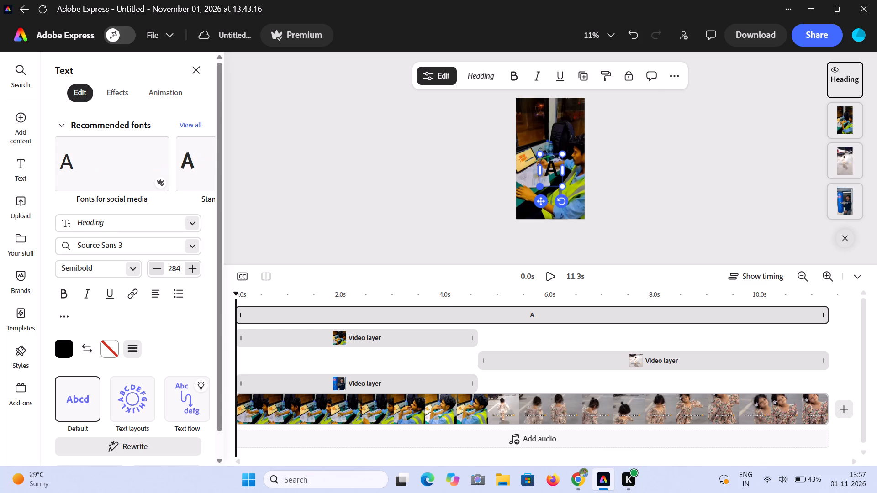
{"action": "type", "text": "sal"}
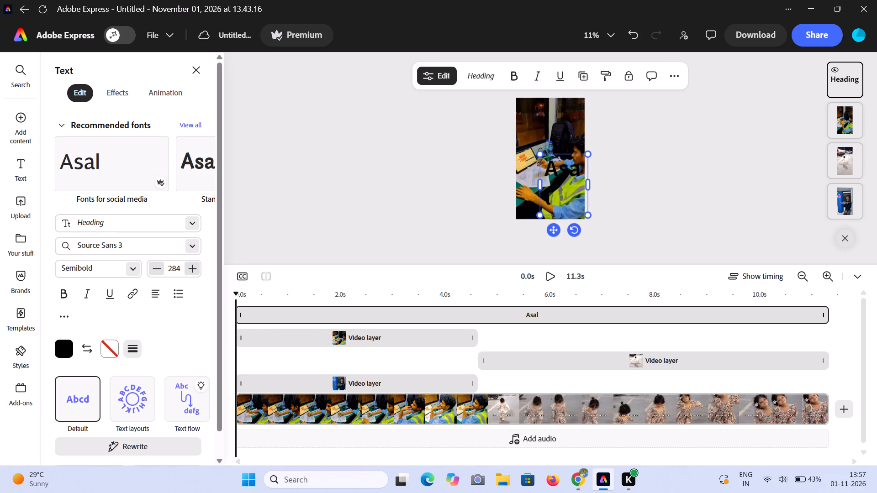
{"action": "key", "text": "space"}
{"action": "type", "text": "ah"}
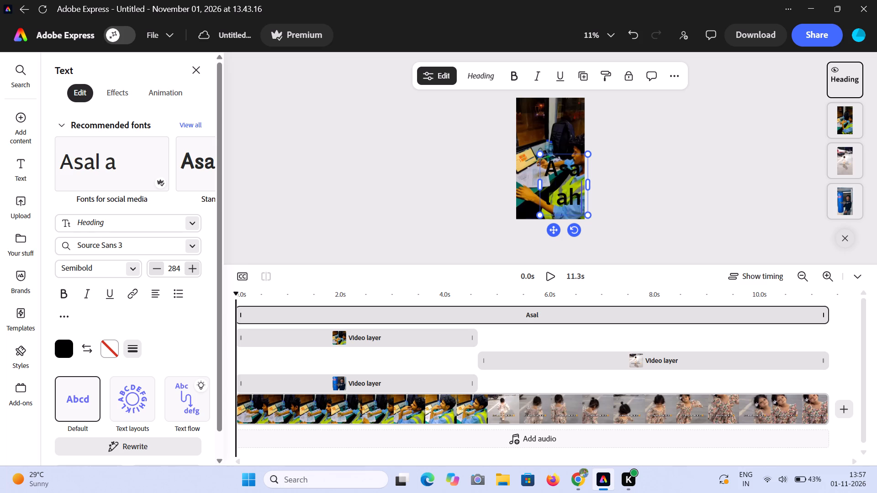
{"action": "key", "text": "space"}
{"action": "type", "text": "po"}
{"action": "type", "text": "ttidh"}
{"action": "type", "text": "i ni"}
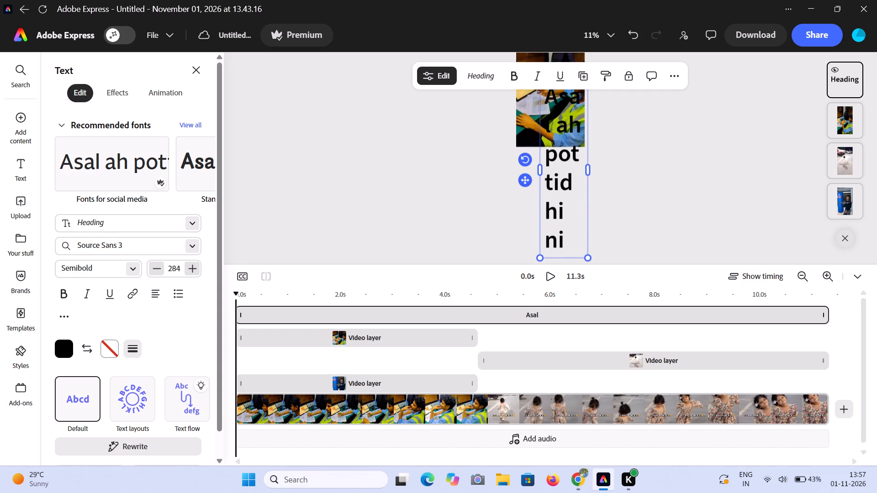
{"action": "key", "text": "space"}
{"action": "type", "text": "li"}
{"action": "type", "text": "fe"}
{"action": "key", "text": "space"}
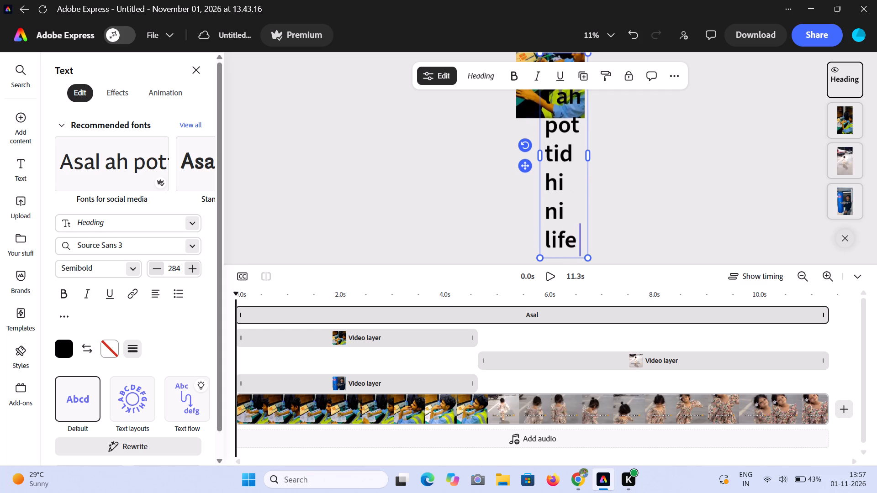
{"action": "type", "text": "lo ki"}
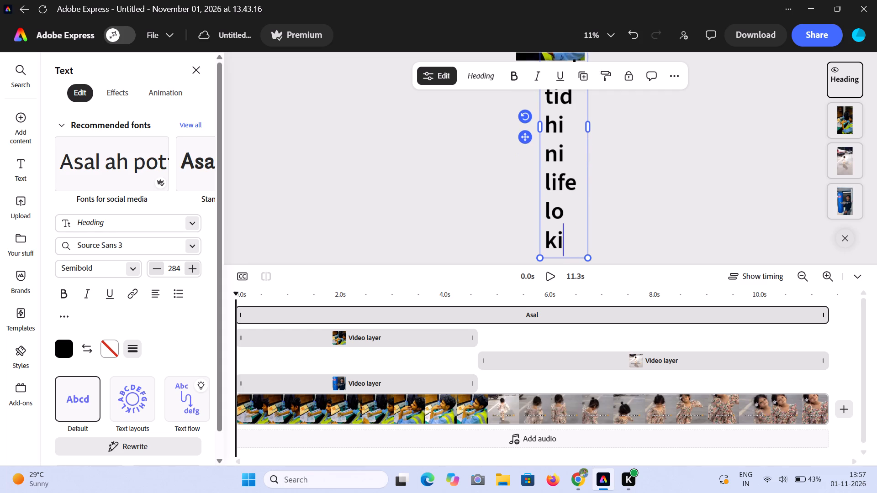
{"action": "key", "text": "space"}
{"action": "type", "text": "els"}
{"action": "key", "text": "space"}
{"action": "key", "text": "BackSpace"}
{"action": "key", "text": "BackSpace"}
{"action": "key", "text": "s"}
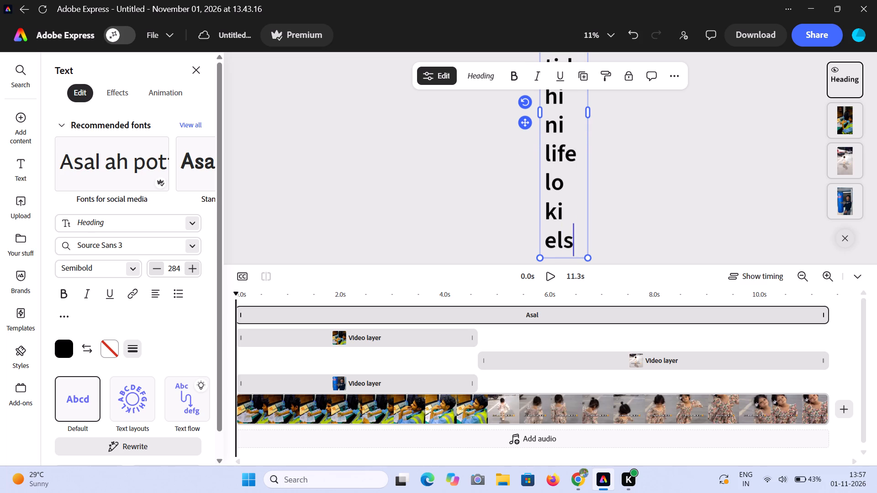
{"action": "key", "text": "BackSpace"}
{"action": "type", "text": "a"}
{"action": "key", "text": "space"}
{"action": "type", "text": "ochin"}
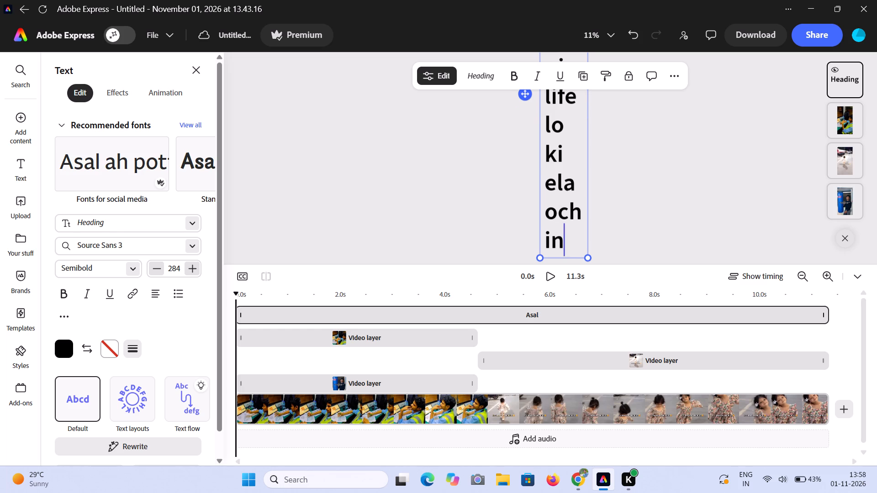
{"action": "type", "text": "dhi"}
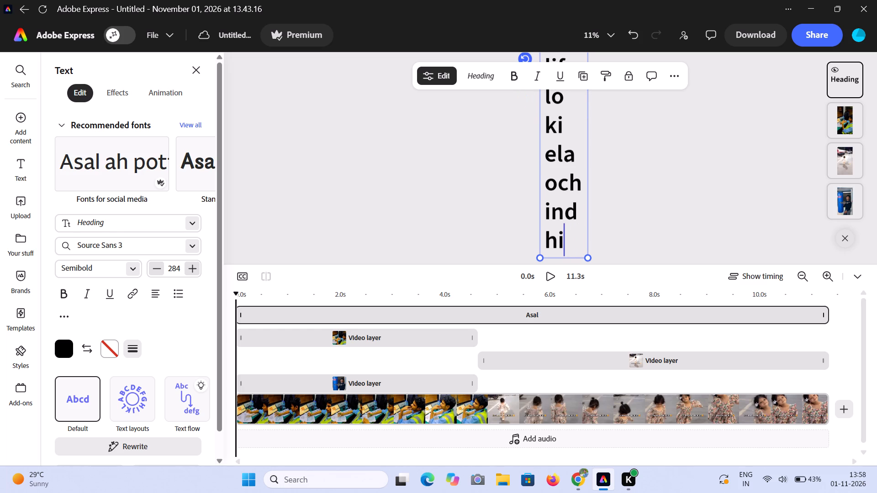
{"action": "key", "text": "space"}
{"action": "type", "text": "ra"}
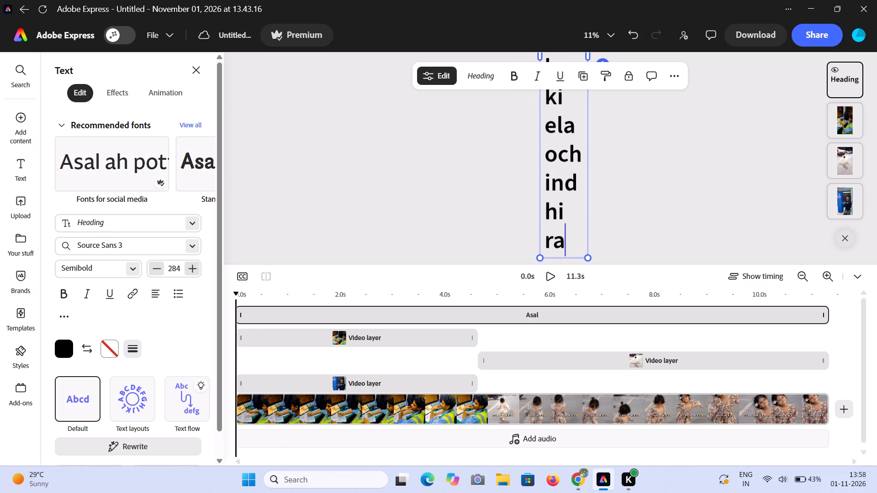
{"action": "key", "text": "shift+question"}
Widen the caption's text box on both sides so the whole sentence fits on a single line across the desk-worker clip.
{"action": "scroll", "coordinate": [690, 197], "scroll_direction": "up", "scroll_amount": 2}
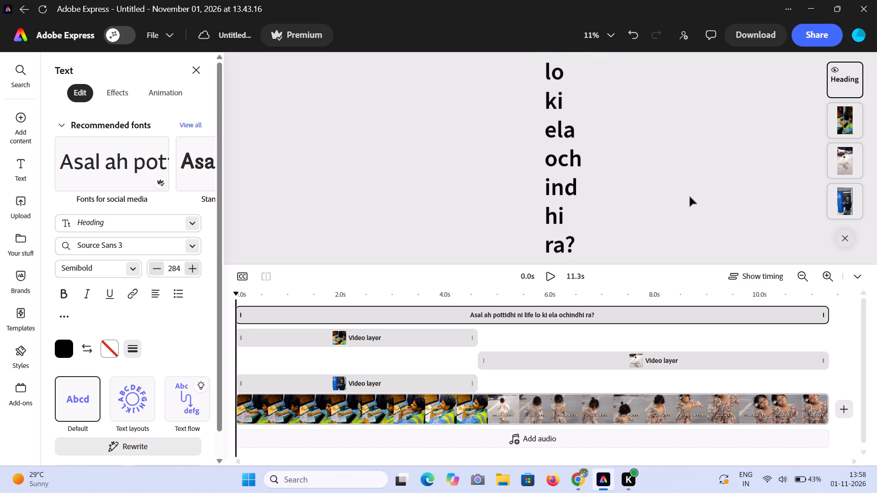
{"action": "scroll", "coordinate": [690, 197], "scroll_direction": "up", "scroll_amount": 11}
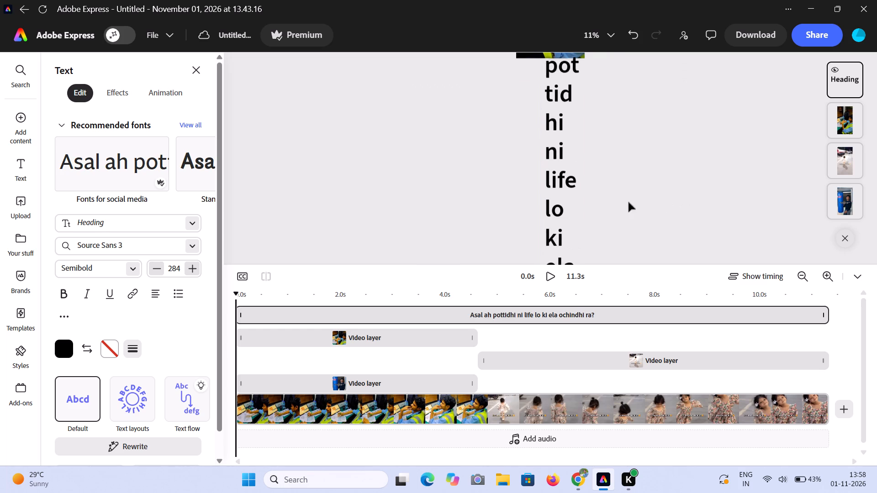
{"action": "left_click_drag", "start_coordinate": [590, 198], "coordinate": [750, 156]}
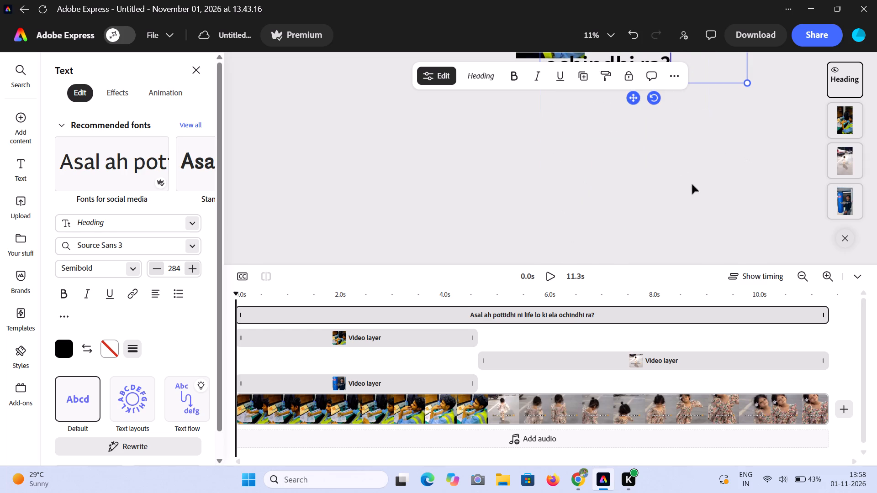
{"action": "scroll", "coordinate": [624, 199], "scroll_direction": "up", "scroll_amount": 16}
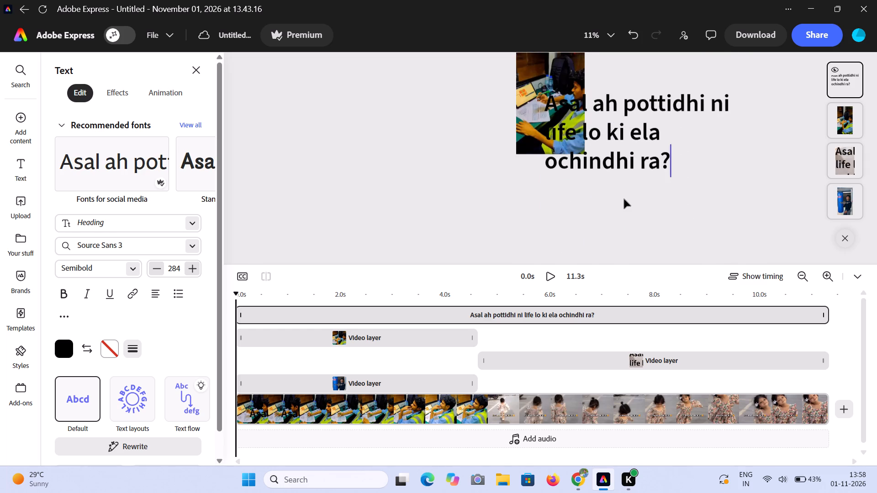
{"action": "scroll", "coordinate": [624, 199], "scroll_direction": "up", "scroll_amount": 3}
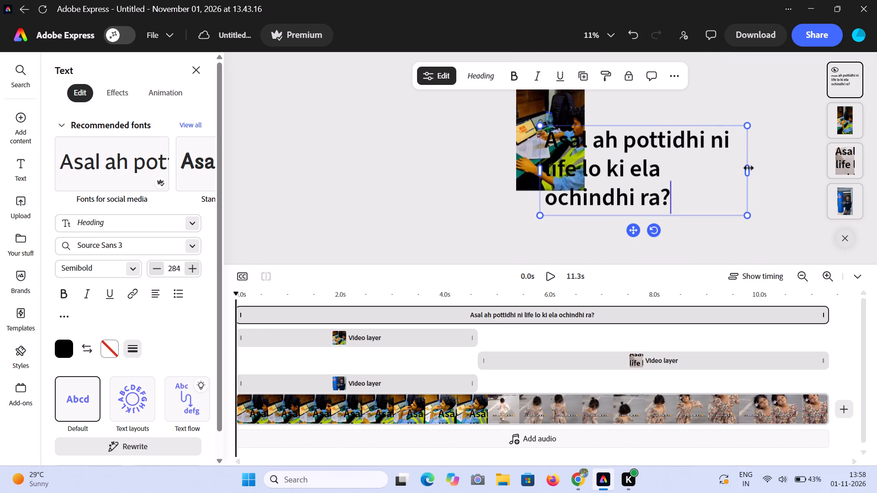
{"action": "left_click_drag", "start_coordinate": [748, 169], "coordinate": [876, 133]}
{"action": "left_click_drag", "start_coordinate": [539, 153], "coordinate": [532, 155]}
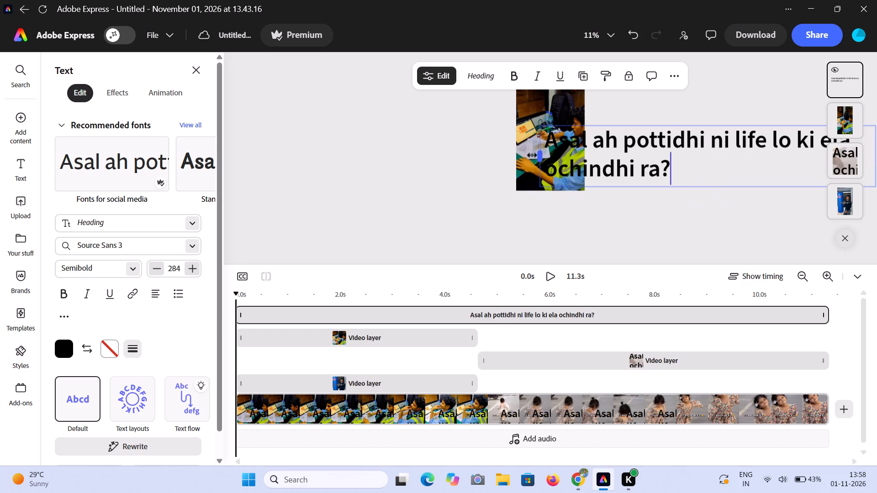
{"action": "left_click_drag", "start_coordinate": [532, 155], "coordinate": [371, 158]}
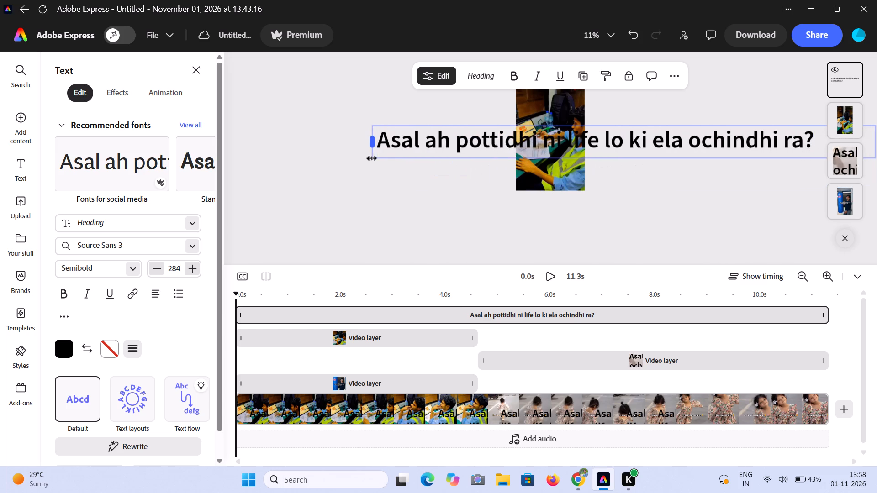
{"action": "left_click_drag", "start_coordinate": [371, 158], "coordinate": [391, 157]}
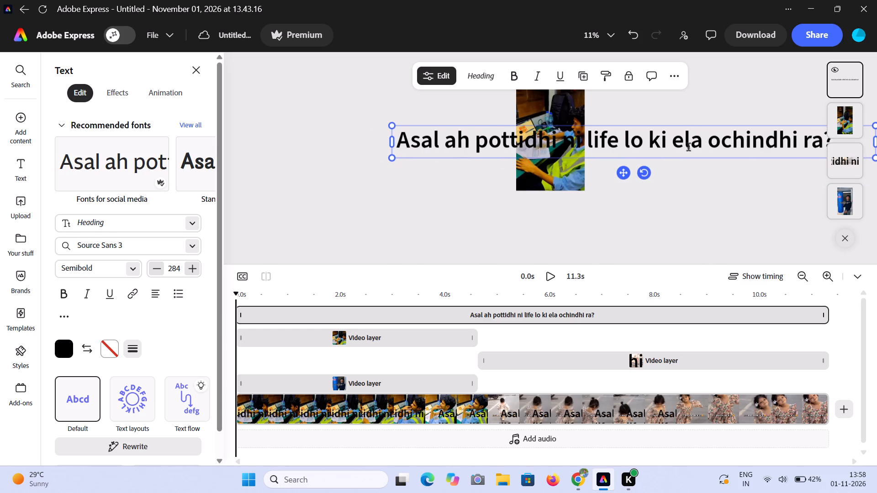
Break the caption into two lines before "ela ochindhi ra?" and indent the second line with six spaces.
{"action": "left_click", "coordinate": [677, 142]}
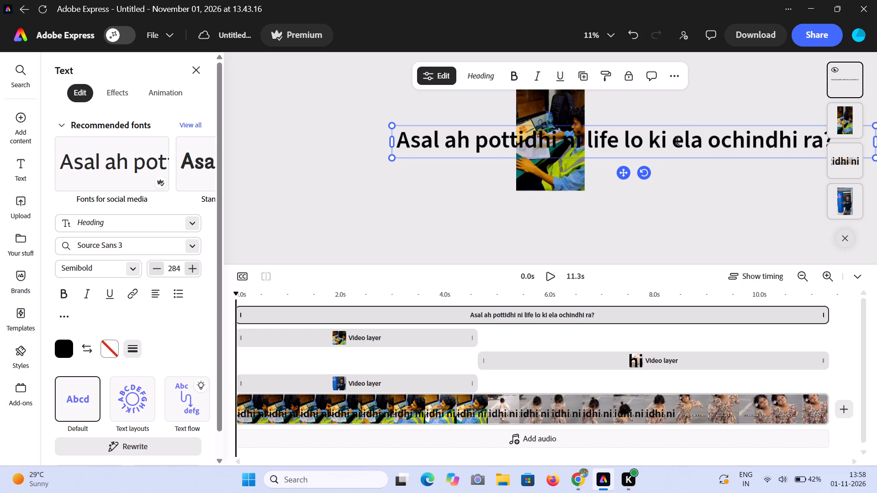
{"action": "key", "text": "shift+Return"}
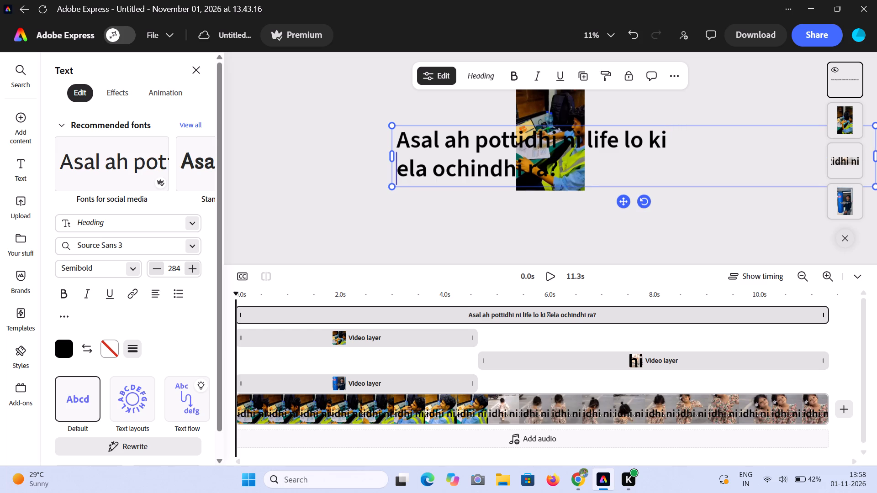
{"action": "key", "text": "space"}
{"action": "key", "text": "space"}
{"action": "key", "text": "space"}
{"action": "key", "text": "space"}
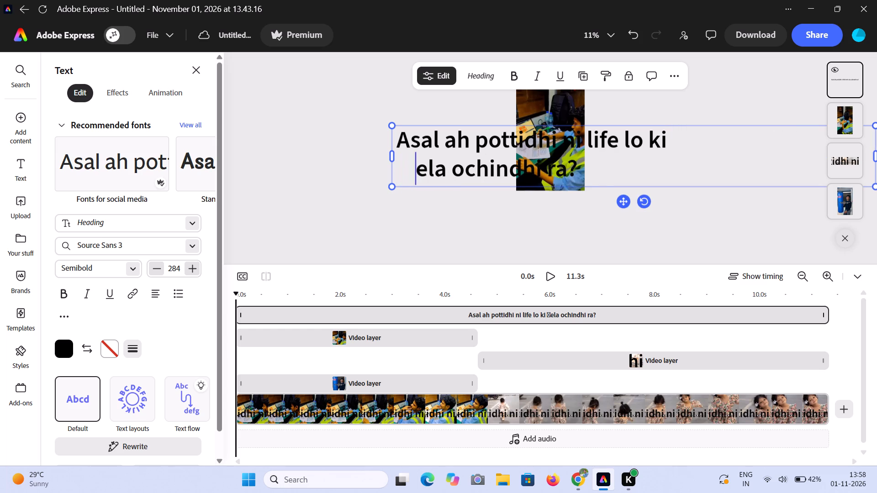
{"action": "key", "text": "space"}
{"action": "key", "text": "space"}
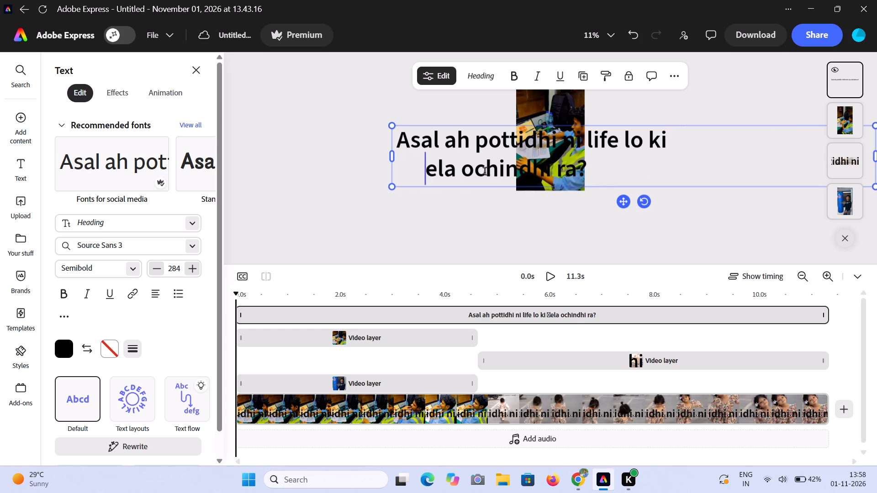
{"action": "left_click", "coordinate": [398, 142]}
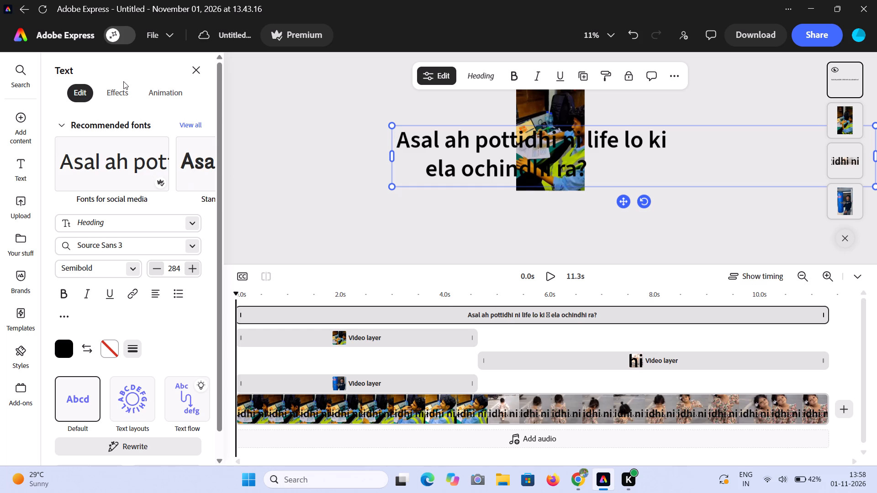
Search the design elements library for "speak".
{"action": "scroll", "coordinate": [93, 228], "scroll_direction": "down", "scroll_amount": 2}
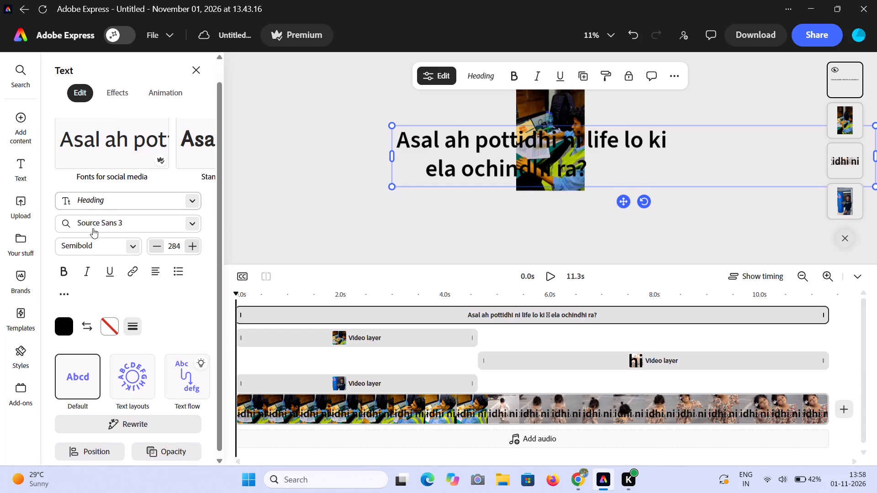
{"action": "scroll", "coordinate": [93, 228], "scroll_direction": "up", "scroll_amount": 2}
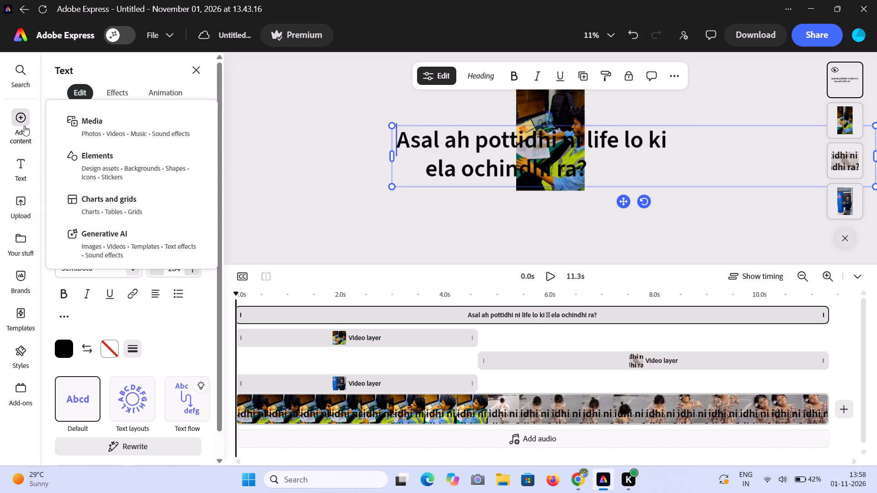
{"action": "left_click", "coordinate": [103, 174]}
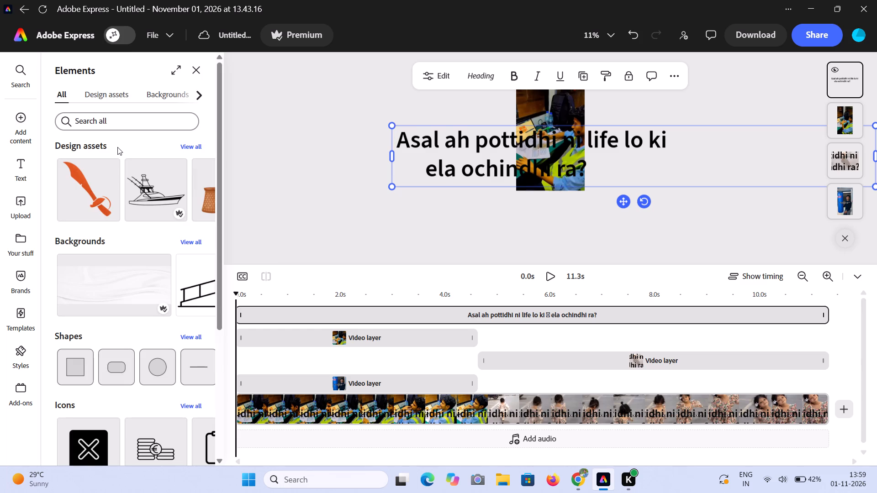
{"action": "scroll", "coordinate": [107, 268], "scroll_direction": "down", "scroll_amount": 3}
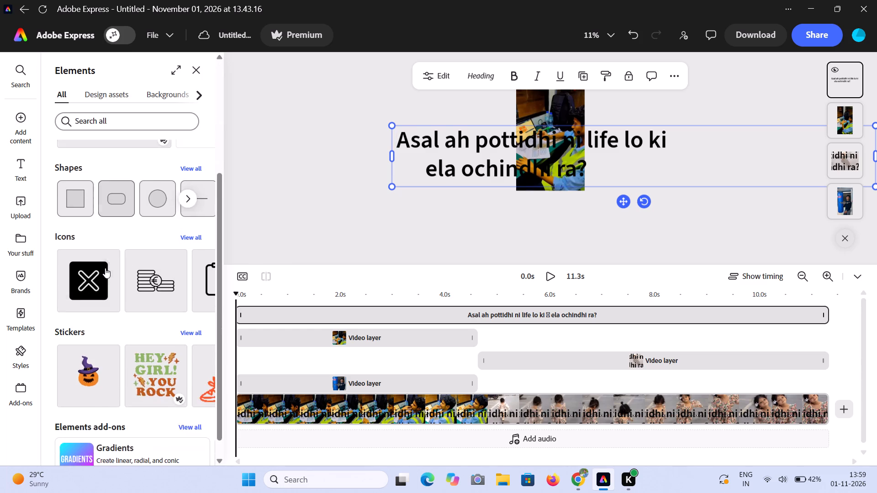
{"action": "scroll", "coordinate": [105, 267], "scroll_direction": "down", "scroll_amount": 5}
{"action": "scroll", "coordinate": [105, 266], "scroll_direction": "up", "scroll_amount": 11}
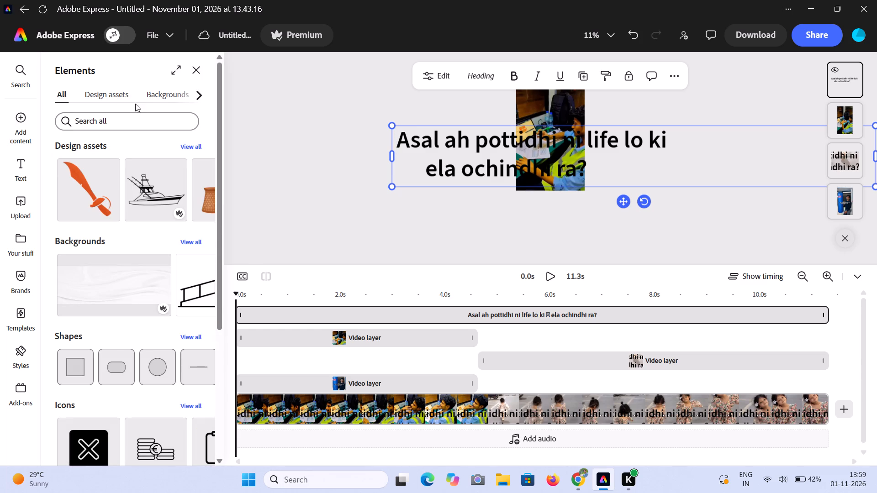
{"action": "left_click", "coordinate": [105, 121]}
{"action": "type", "text": "speak"}
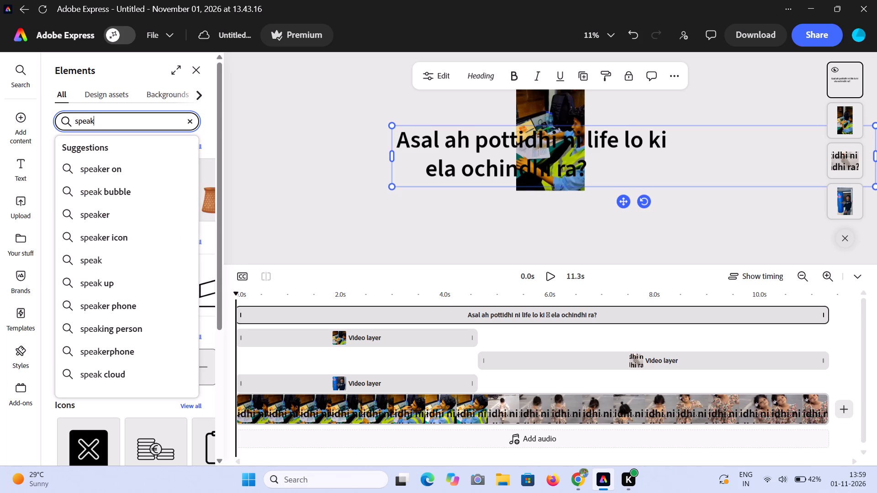
{"action": "key", "text": "Return"}
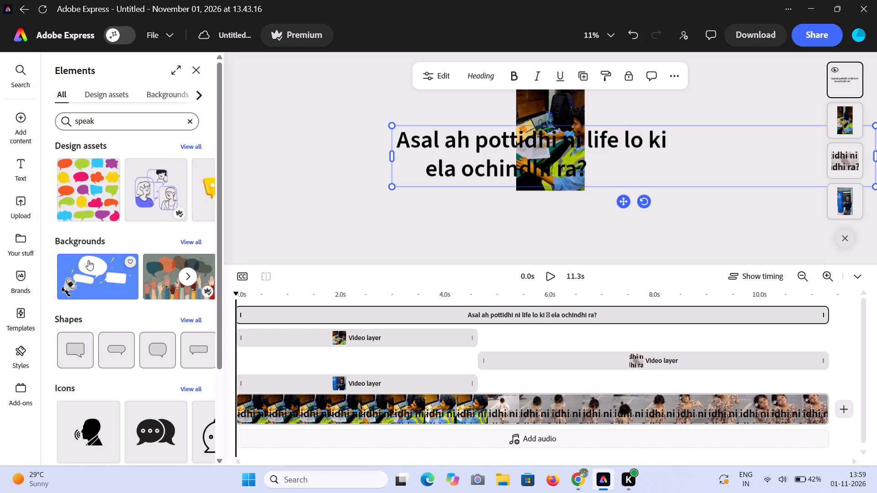
Look through the "speak" results by category and narrow them to icons.
{"action": "scroll", "coordinate": [88, 260], "scroll_direction": "down", "scroll_amount": 5}
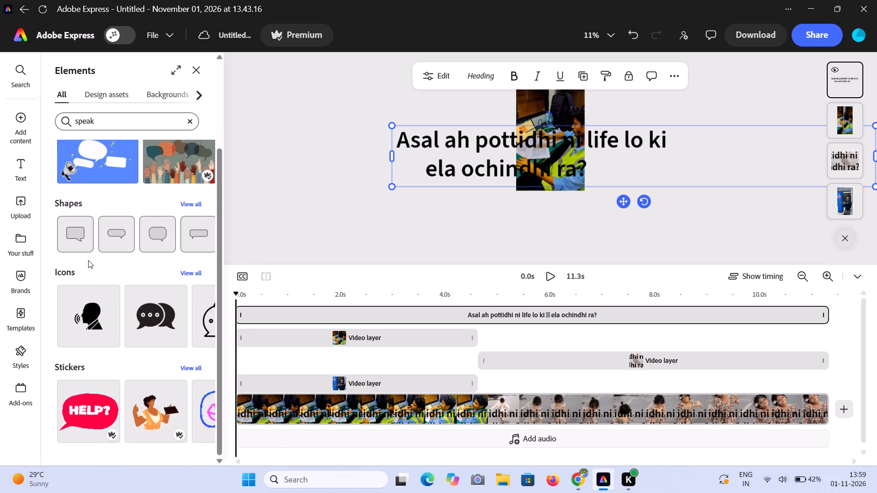
{"action": "scroll", "coordinate": [161, 223], "scroll_direction": "up", "scroll_amount": 5}
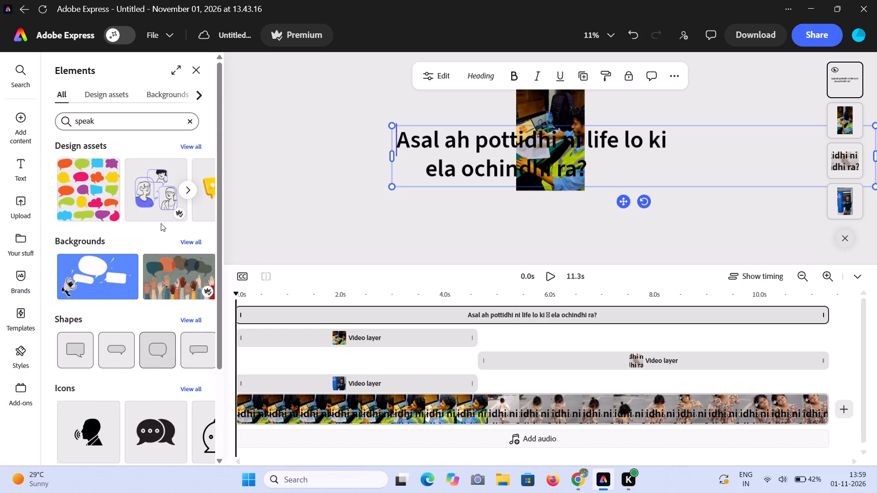
{"action": "left_click", "coordinate": [101, 94]}
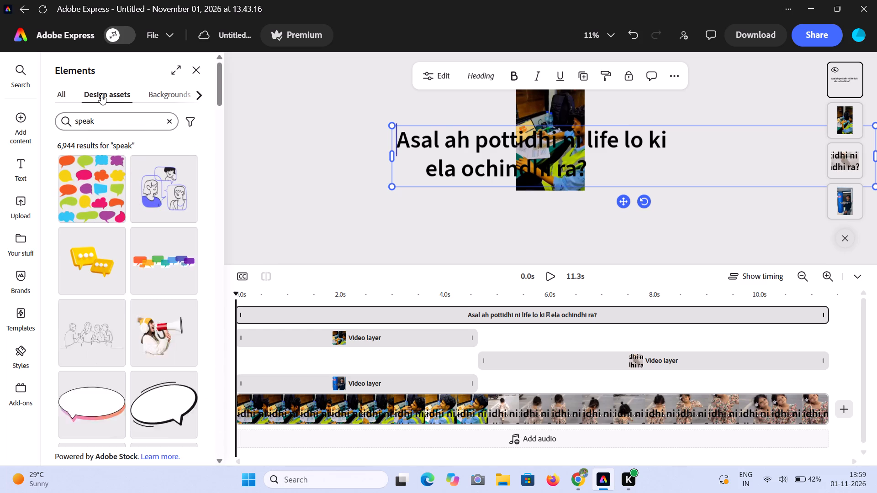
{"action": "left_click", "coordinate": [151, 97]}
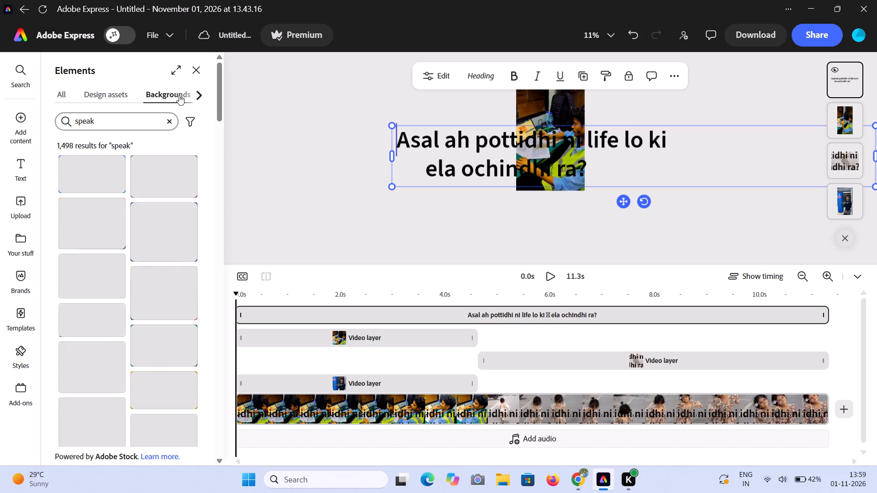
{"action": "left_click", "coordinate": [197, 94]}
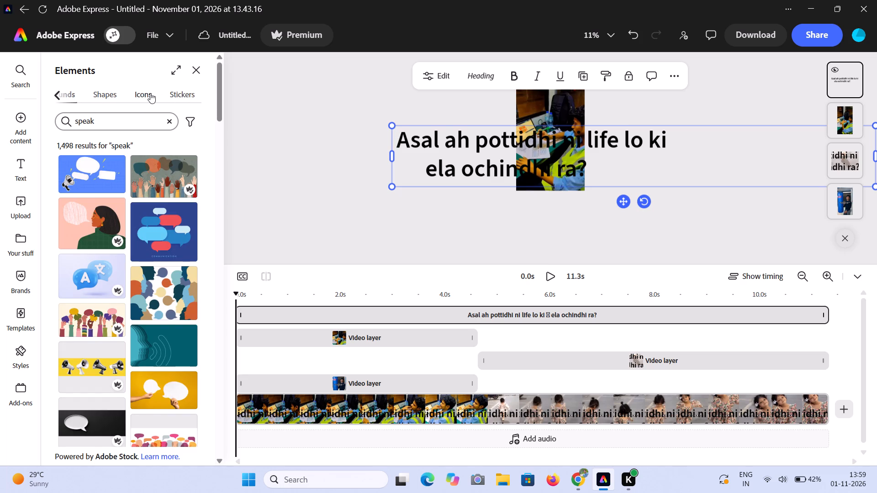
{"action": "left_click", "coordinate": [150, 93]}
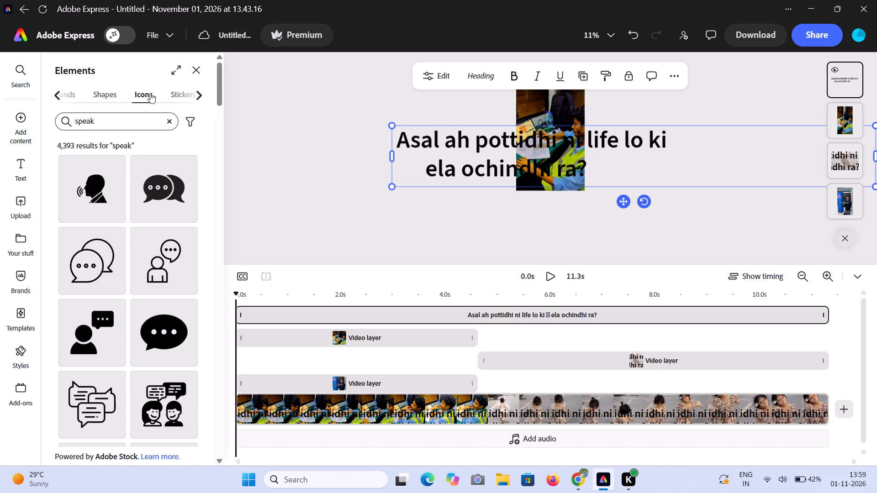
Add the solid black speaking-head profile icon with sound waves to the video, undoing the duplicate copy.
{"action": "scroll", "coordinate": [103, 178], "scroll_direction": "down", "scroll_amount": 5}
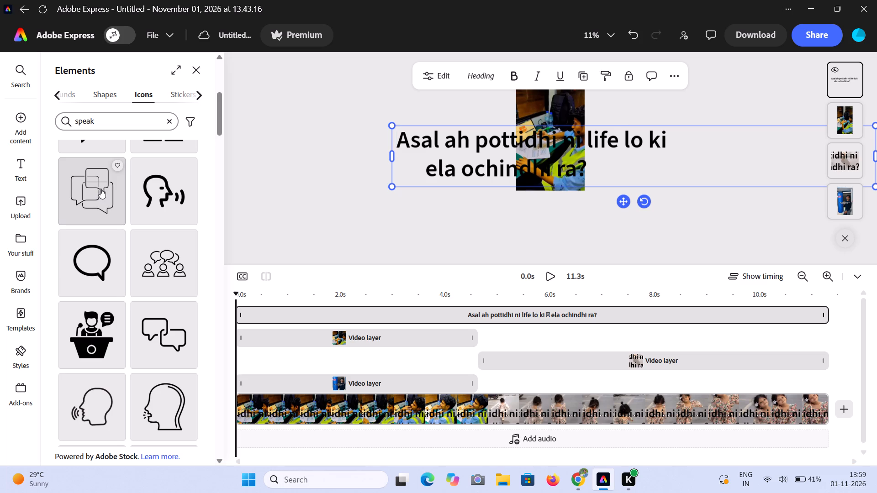
{"action": "scroll", "coordinate": [100, 189], "scroll_direction": "down", "scroll_amount": 14}
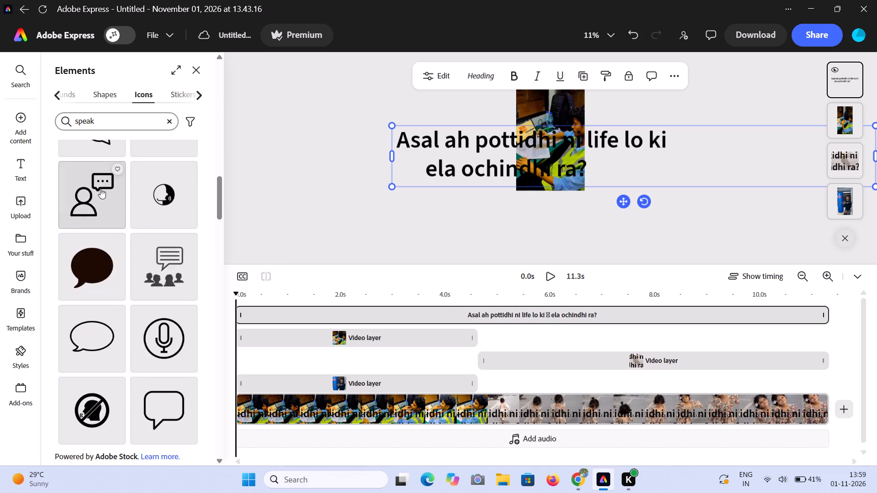
{"action": "scroll", "coordinate": [100, 189], "scroll_direction": "down", "scroll_amount": 9}
{"action": "scroll", "coordinate": [100, 189], "scroll_direction": "up", "scroll_amount": 4}
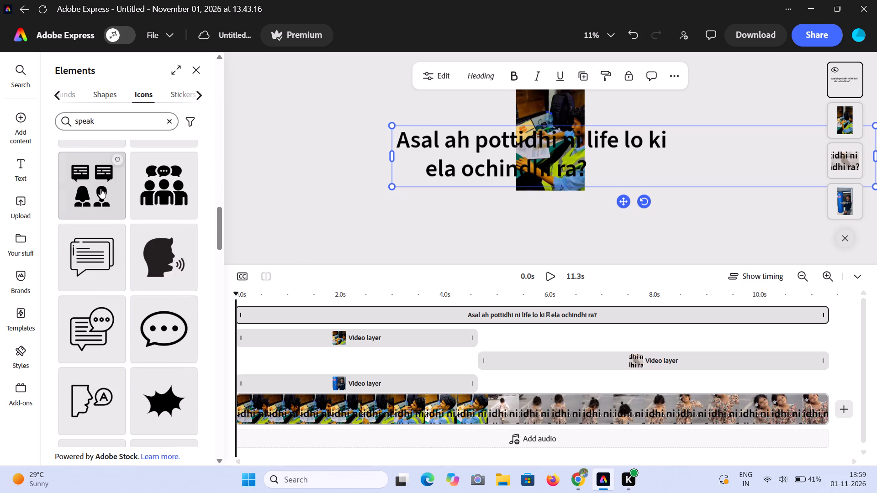
{"action": "left_click", "coordinate": [161, 260]}
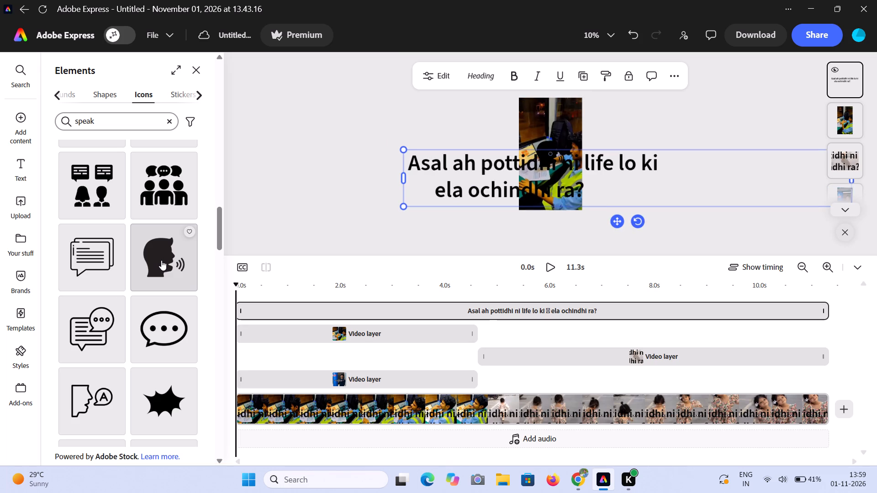
{"action": "left_click", "coordinate": [161, 258]}
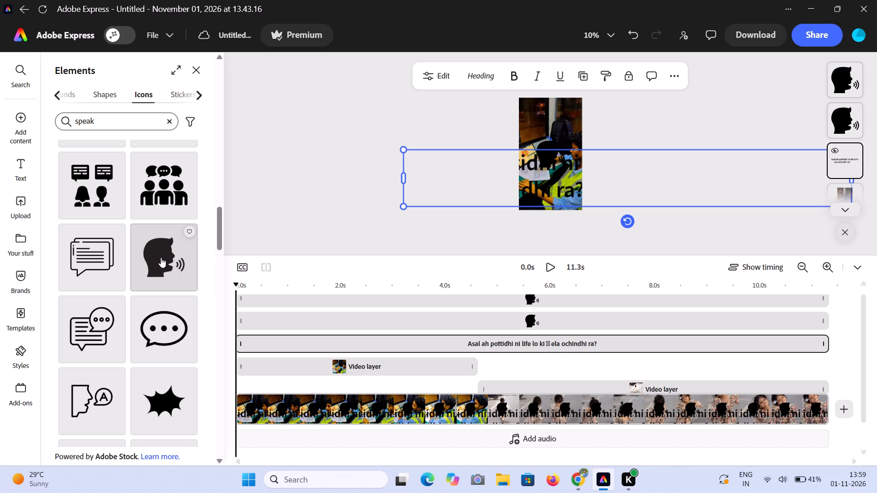
{"action": "key", "text": "ctrl+z"}
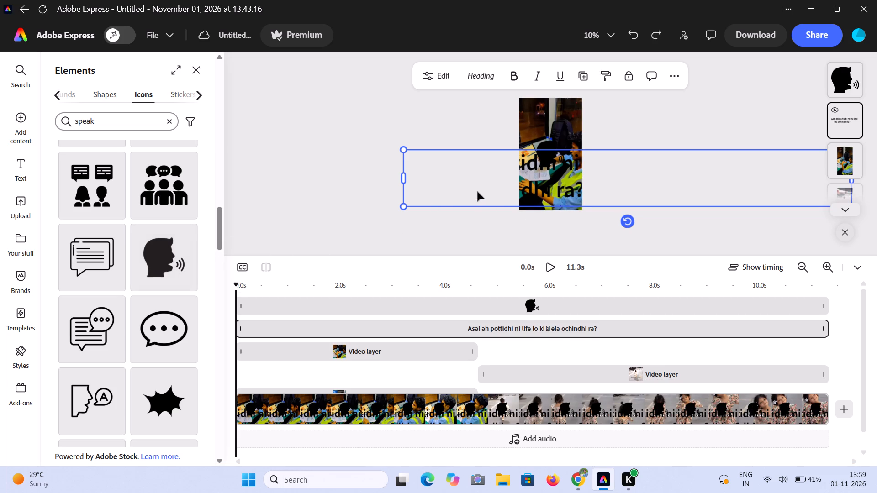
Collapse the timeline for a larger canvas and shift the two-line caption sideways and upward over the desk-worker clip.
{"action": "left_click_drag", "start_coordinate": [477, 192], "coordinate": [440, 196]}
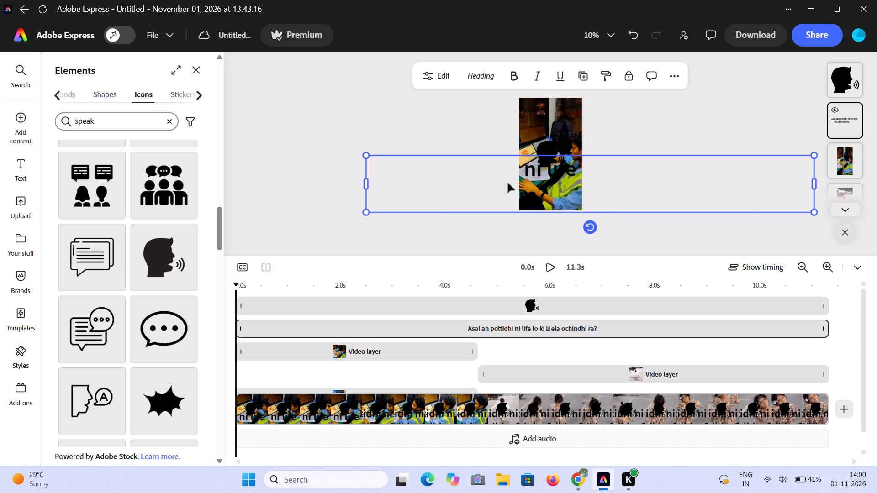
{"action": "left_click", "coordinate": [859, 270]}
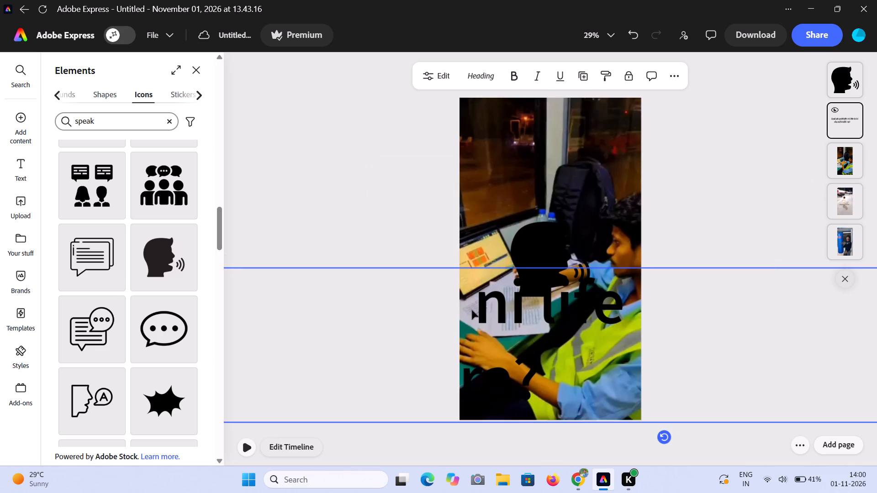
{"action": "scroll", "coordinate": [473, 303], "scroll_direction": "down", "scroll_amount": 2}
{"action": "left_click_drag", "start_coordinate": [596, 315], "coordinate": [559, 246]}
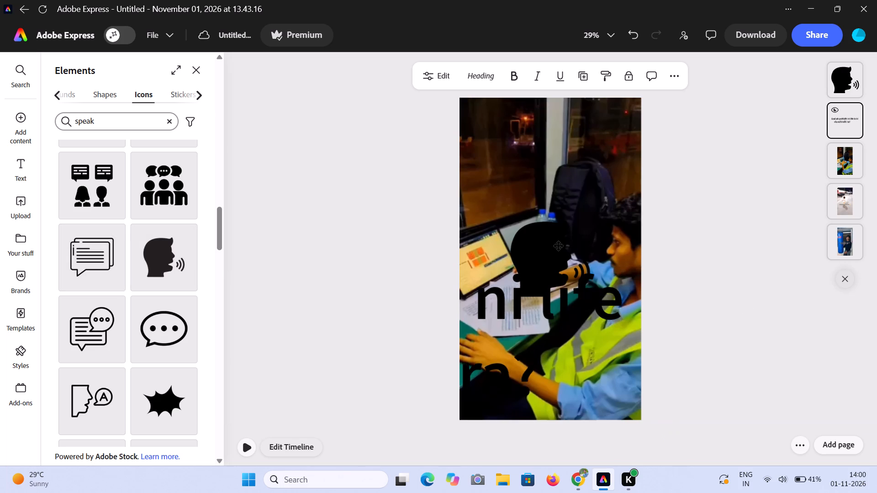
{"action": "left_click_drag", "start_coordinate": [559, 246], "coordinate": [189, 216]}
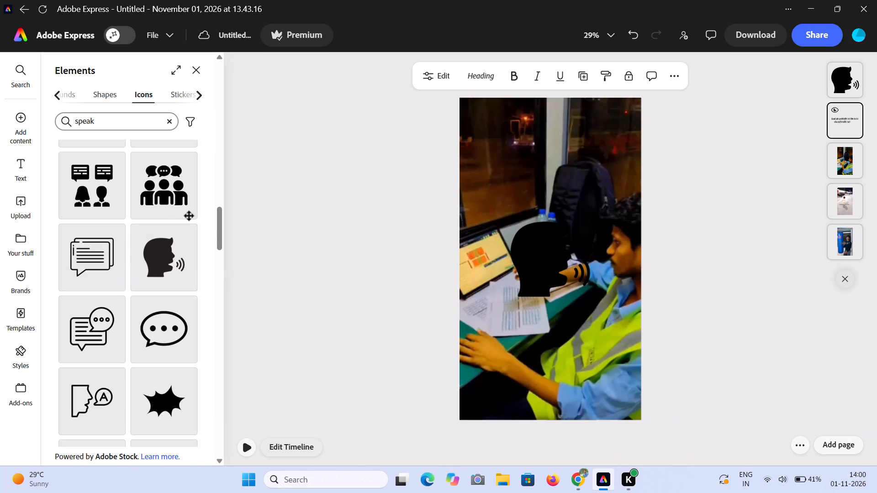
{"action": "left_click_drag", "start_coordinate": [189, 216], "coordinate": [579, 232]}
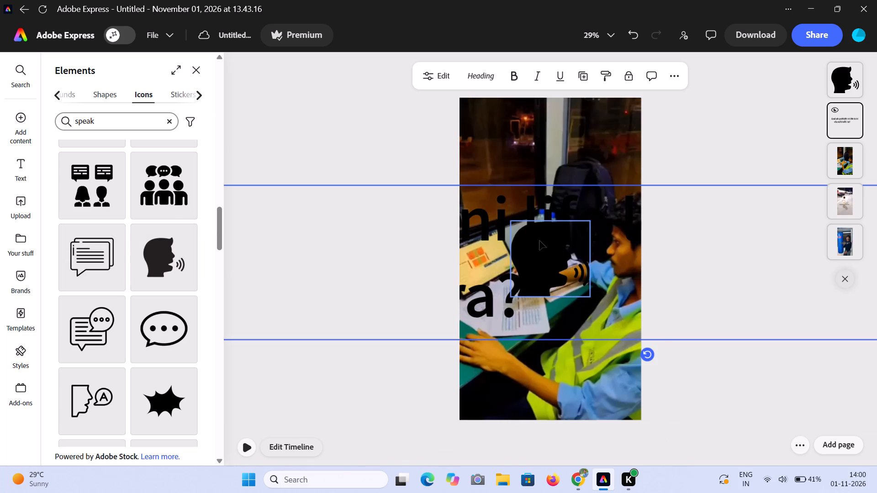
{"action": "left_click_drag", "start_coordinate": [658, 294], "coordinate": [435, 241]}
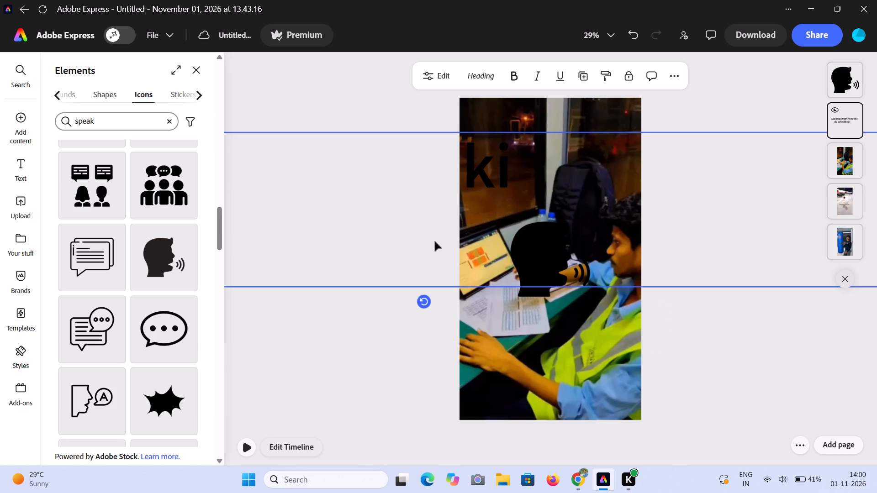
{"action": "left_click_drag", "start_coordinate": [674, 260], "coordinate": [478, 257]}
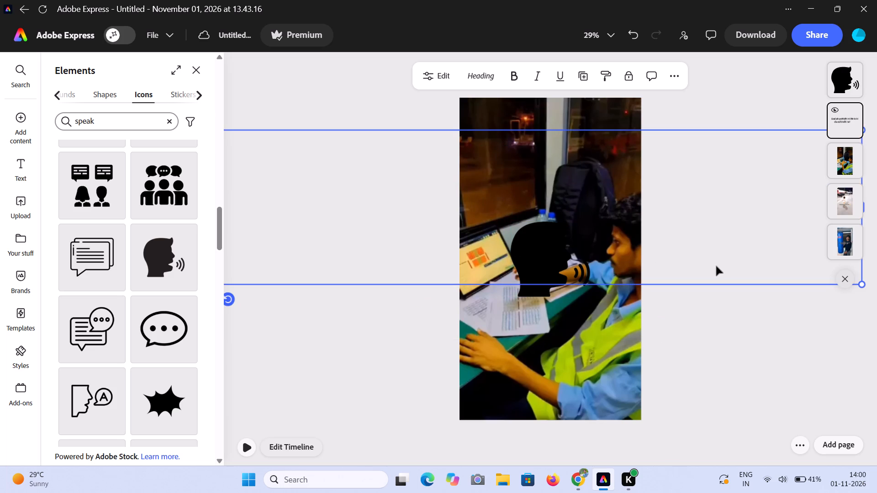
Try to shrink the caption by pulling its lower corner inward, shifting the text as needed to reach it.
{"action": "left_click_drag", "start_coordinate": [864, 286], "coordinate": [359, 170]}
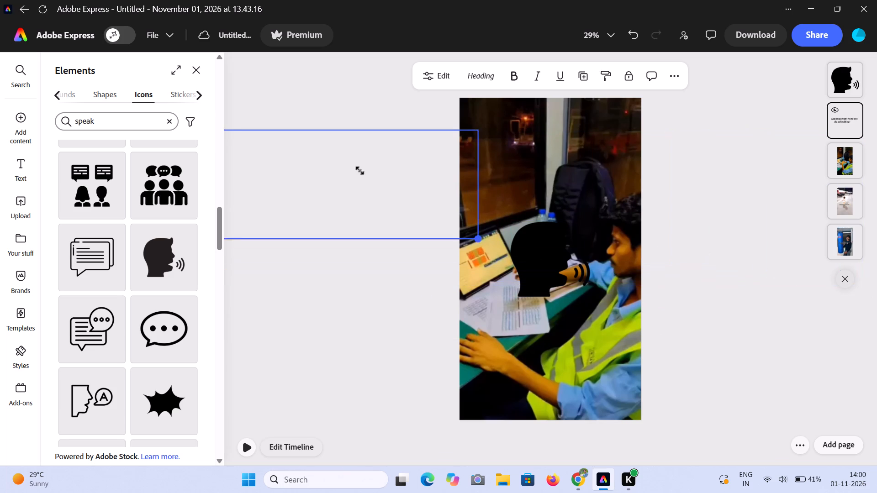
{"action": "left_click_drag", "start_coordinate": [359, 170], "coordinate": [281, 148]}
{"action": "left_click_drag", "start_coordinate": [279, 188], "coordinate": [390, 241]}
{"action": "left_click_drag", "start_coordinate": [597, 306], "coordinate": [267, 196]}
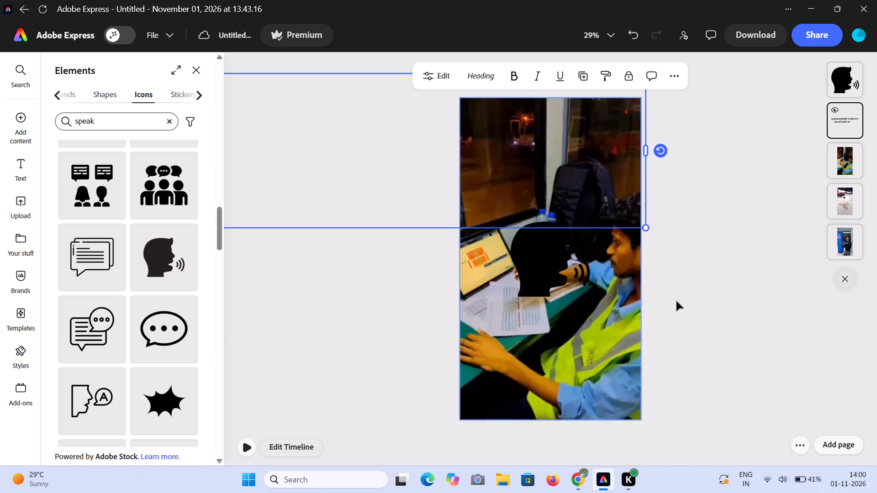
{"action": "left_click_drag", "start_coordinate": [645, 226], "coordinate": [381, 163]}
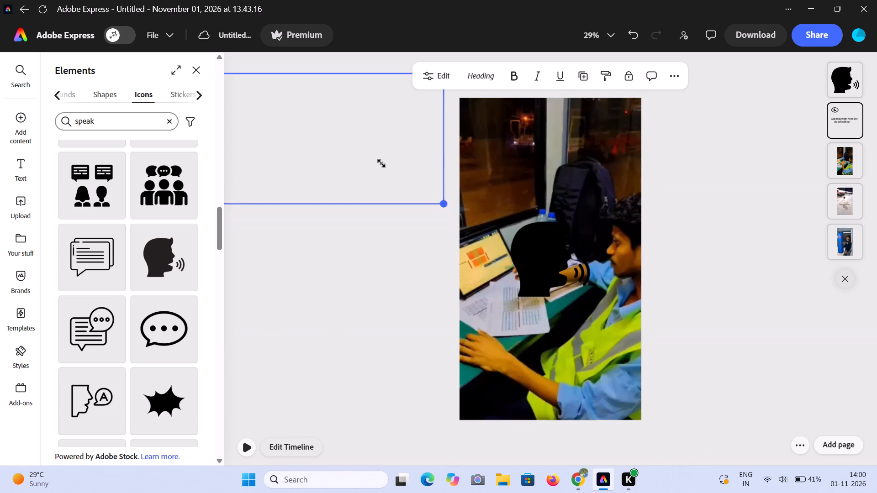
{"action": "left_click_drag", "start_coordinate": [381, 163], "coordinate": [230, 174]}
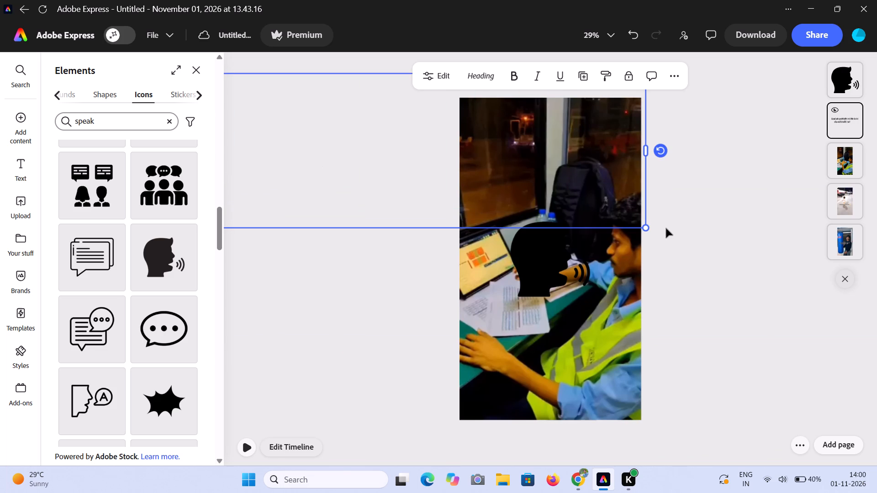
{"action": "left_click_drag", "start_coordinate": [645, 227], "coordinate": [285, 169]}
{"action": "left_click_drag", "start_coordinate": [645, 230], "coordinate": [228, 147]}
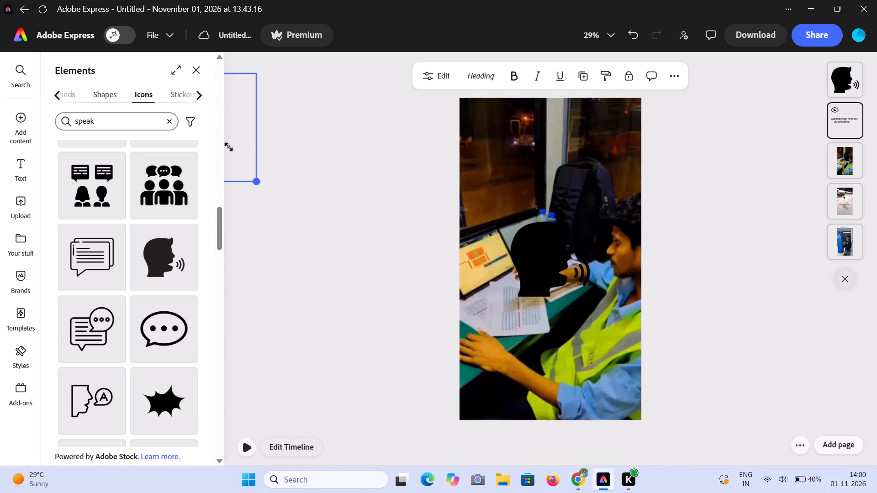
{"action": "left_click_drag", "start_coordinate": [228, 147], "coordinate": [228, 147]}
Move the caption back across the middle of the desk-worker clip and reopen the timeline.
{"action": "left_click_drag", "start_coordinate": [349, 159], "coordinate": [876, 295]}
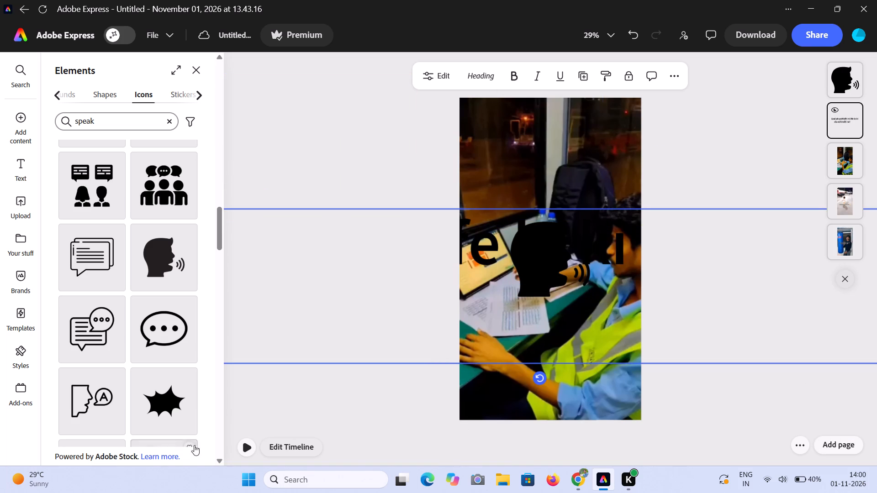
{"action": "left_click", "coordinate": [273, 445]}
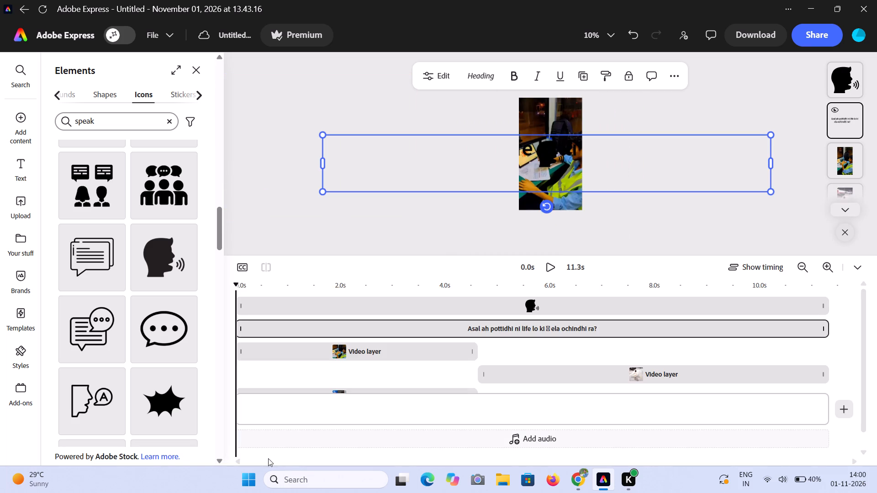
Trim the end of the caption layer on the timeline so it finishes together with the desk-worker clip.
{"action": "left_click", "coordinate": [455, 331]}
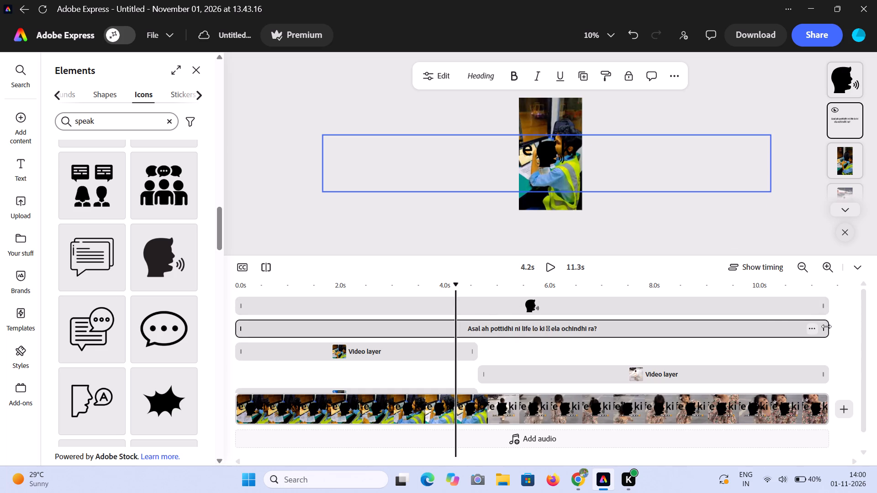
{"action": "left_click_drag", "start_coordinate": [826, 326], "coordinate": [550, 340]}
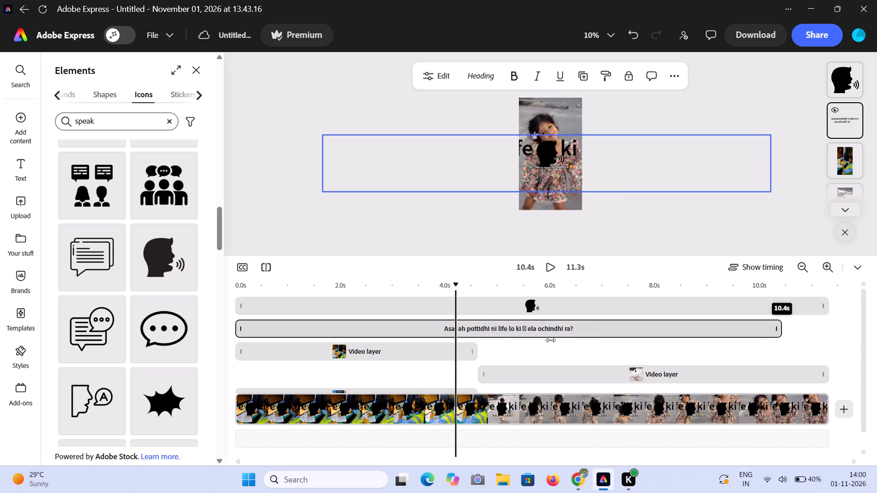
{"action": "left_click_drag", "start_coordinate": [550, 340], "coordinate": [462, 338]}
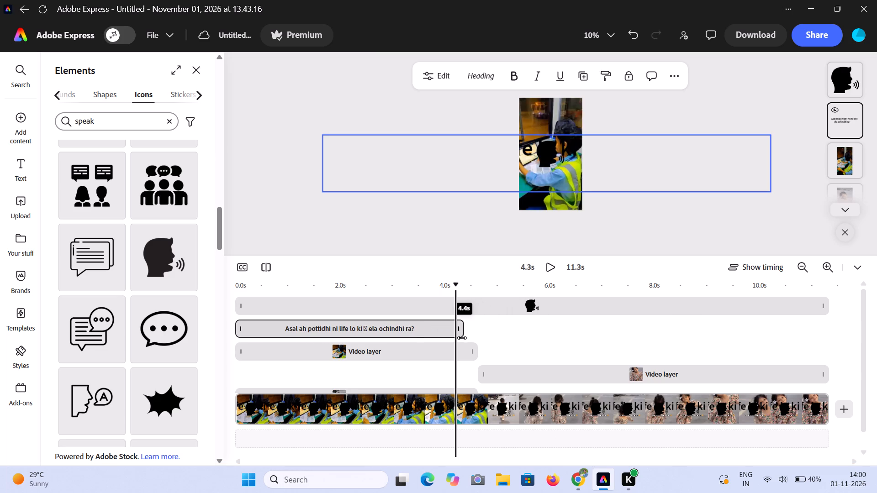
{"action": "left_click_drag", "start_coordinate": [462, 338], "coordinate": [475, 333]}
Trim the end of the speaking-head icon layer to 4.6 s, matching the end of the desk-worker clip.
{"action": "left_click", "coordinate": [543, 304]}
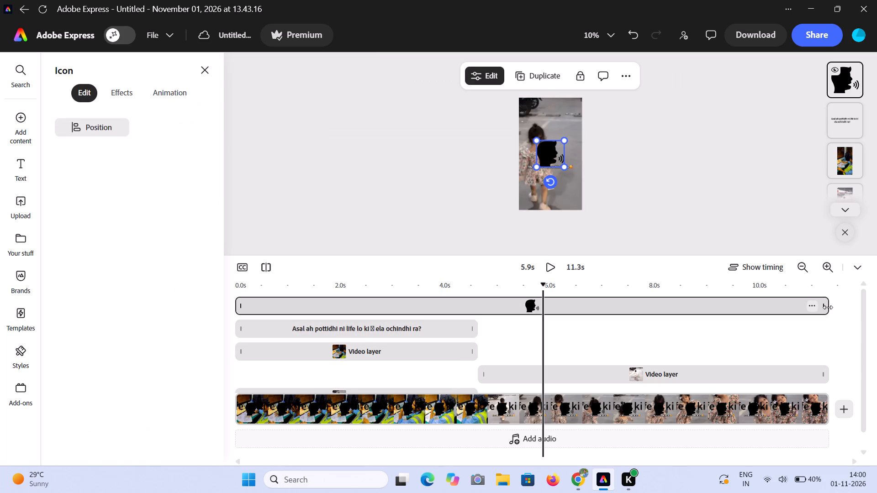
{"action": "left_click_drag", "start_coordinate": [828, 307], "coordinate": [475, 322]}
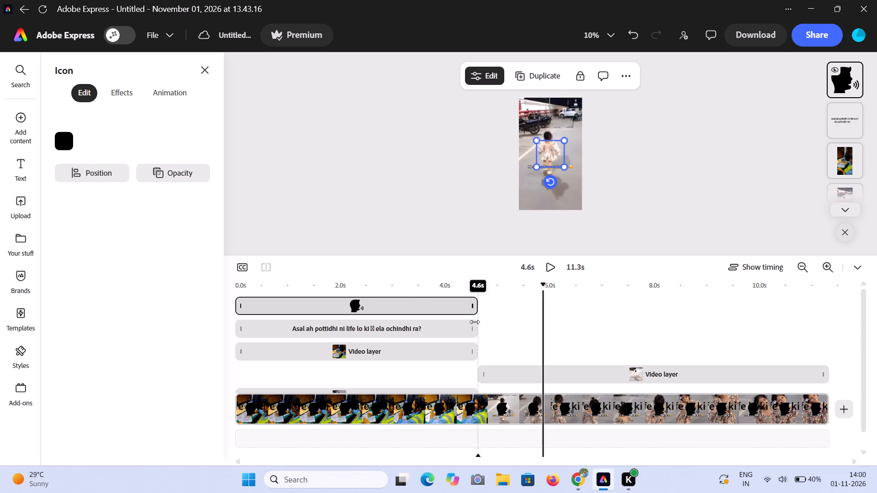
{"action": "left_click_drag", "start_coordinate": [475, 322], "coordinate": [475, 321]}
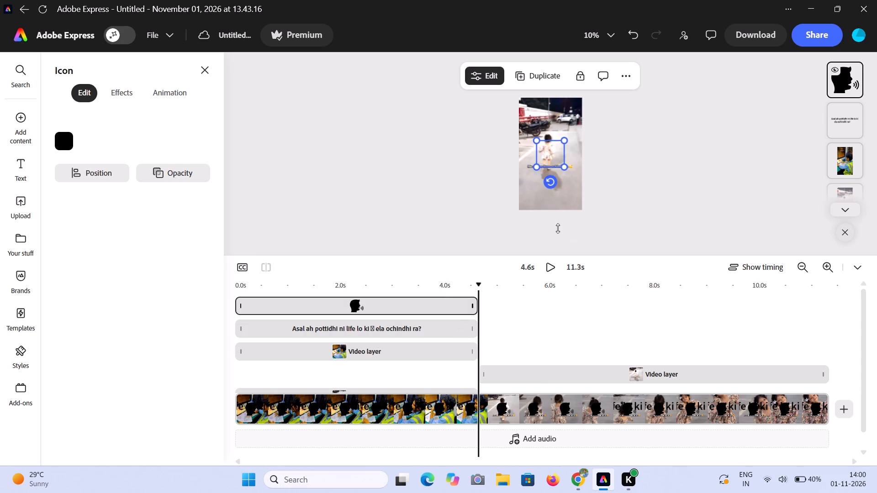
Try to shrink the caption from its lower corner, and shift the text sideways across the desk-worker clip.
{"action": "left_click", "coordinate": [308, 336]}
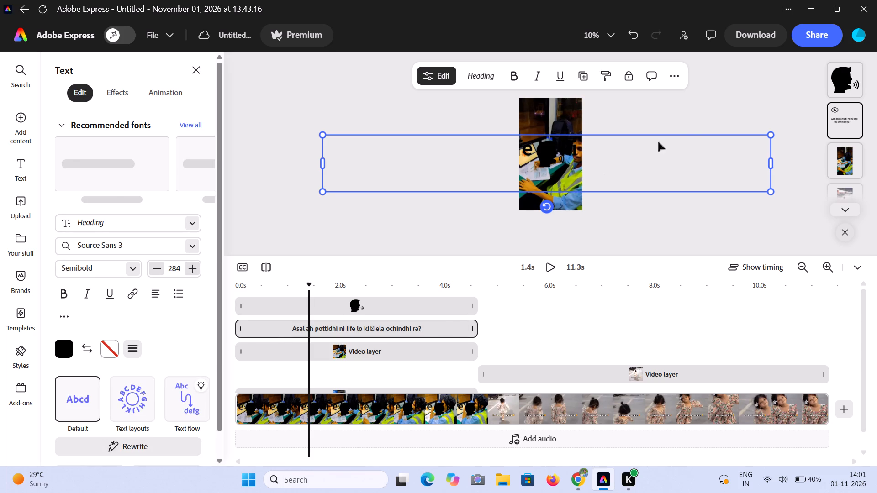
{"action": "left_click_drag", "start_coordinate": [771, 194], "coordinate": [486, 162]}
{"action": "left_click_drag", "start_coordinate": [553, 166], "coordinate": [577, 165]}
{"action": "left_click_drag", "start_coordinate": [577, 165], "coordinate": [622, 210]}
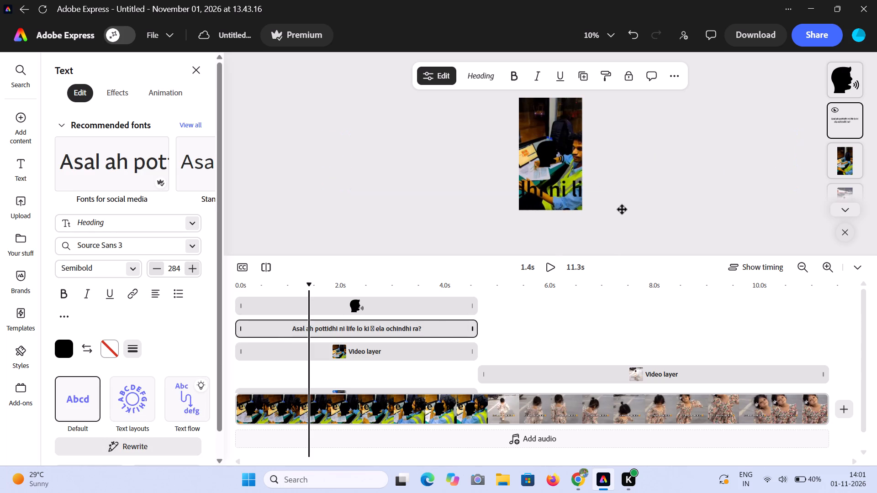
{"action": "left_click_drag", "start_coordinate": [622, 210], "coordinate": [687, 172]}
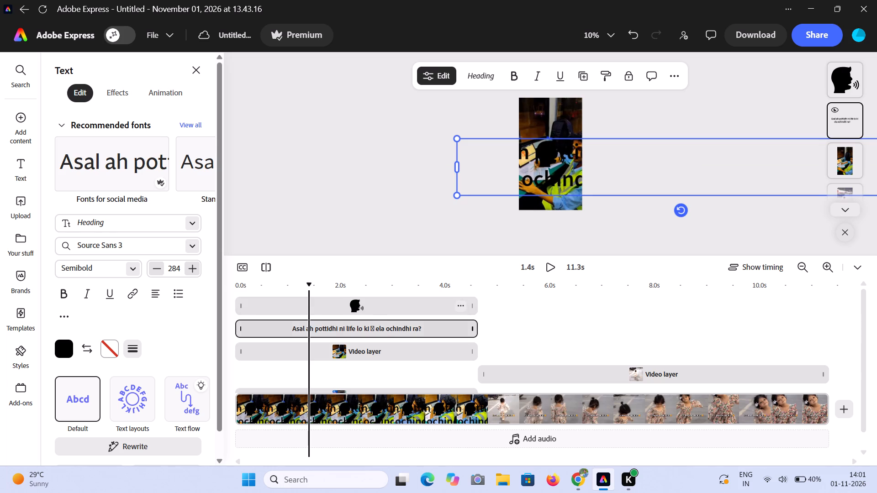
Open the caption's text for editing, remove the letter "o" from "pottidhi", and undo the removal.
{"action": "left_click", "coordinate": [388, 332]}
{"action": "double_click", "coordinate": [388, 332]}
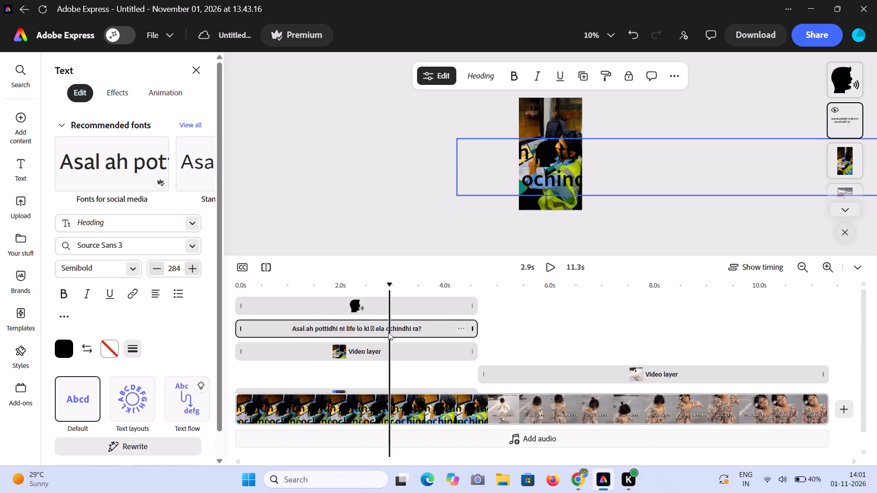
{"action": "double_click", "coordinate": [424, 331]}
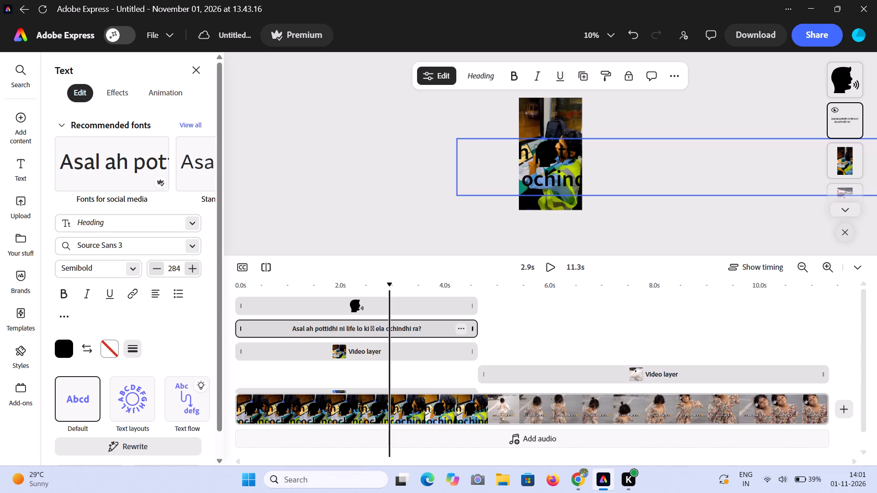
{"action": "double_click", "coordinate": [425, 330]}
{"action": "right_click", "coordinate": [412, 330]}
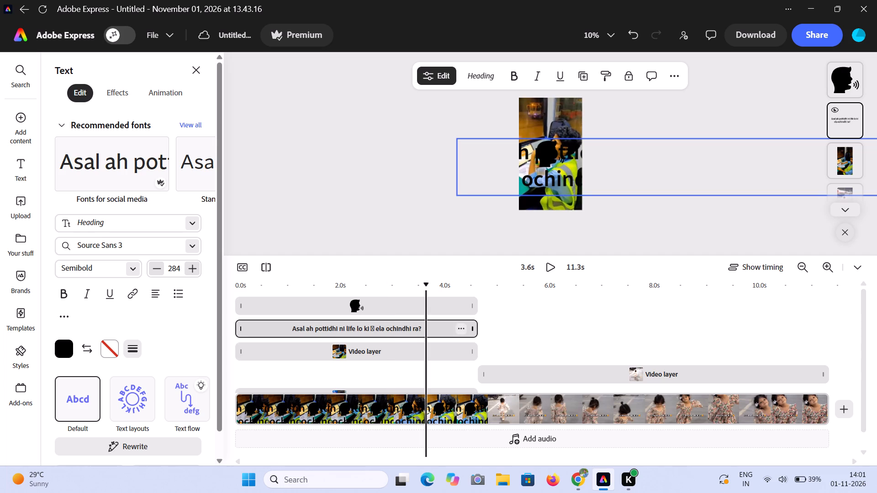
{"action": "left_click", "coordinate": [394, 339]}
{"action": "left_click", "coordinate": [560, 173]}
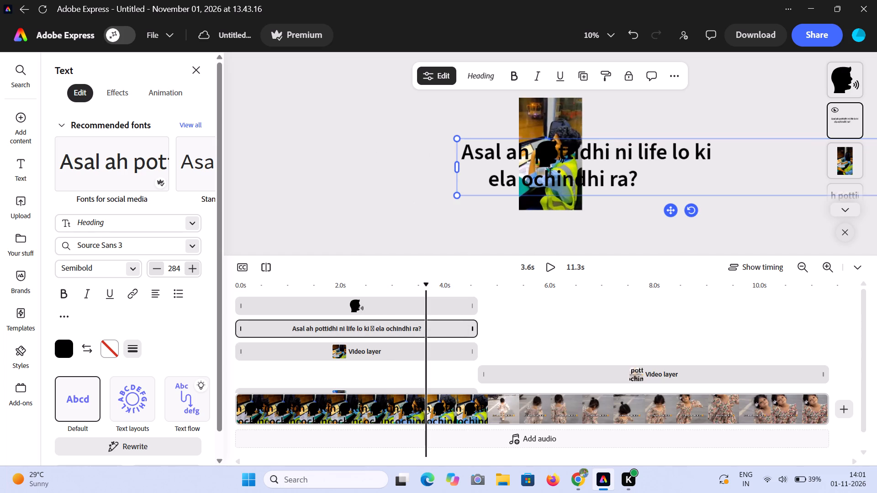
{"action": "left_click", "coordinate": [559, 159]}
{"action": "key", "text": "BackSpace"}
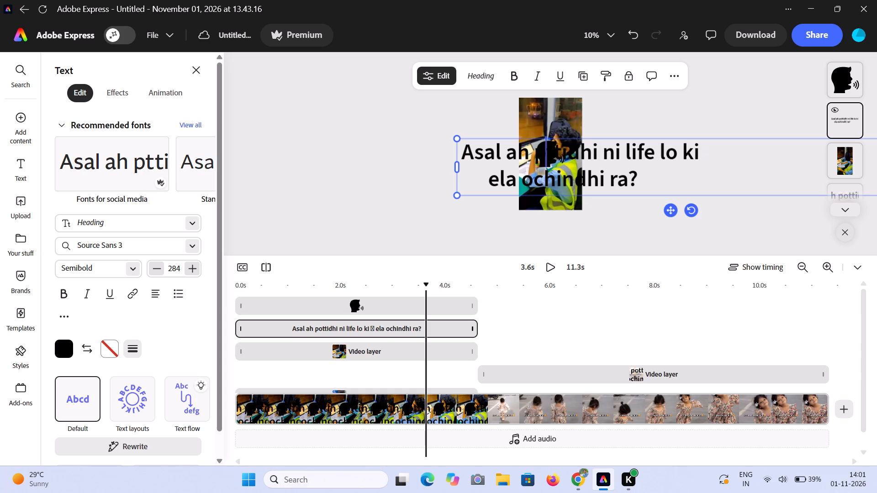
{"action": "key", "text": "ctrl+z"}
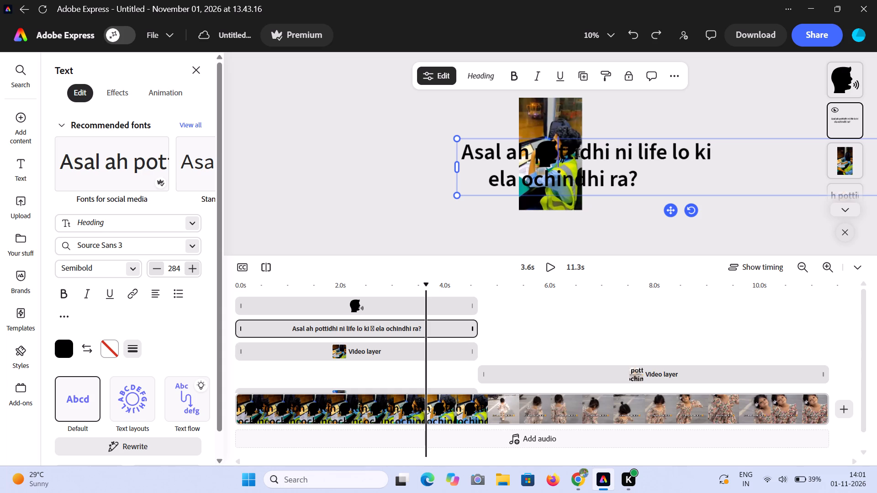
Delete the speaking-head icon layer from the video.
{"action": "left_click", "coordinate": [443, 305]}
{"action": "key", "text": "Delete"}
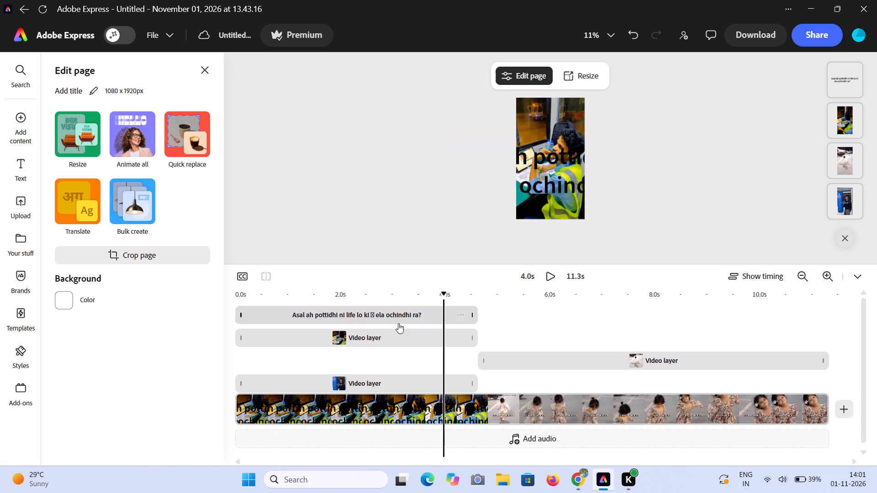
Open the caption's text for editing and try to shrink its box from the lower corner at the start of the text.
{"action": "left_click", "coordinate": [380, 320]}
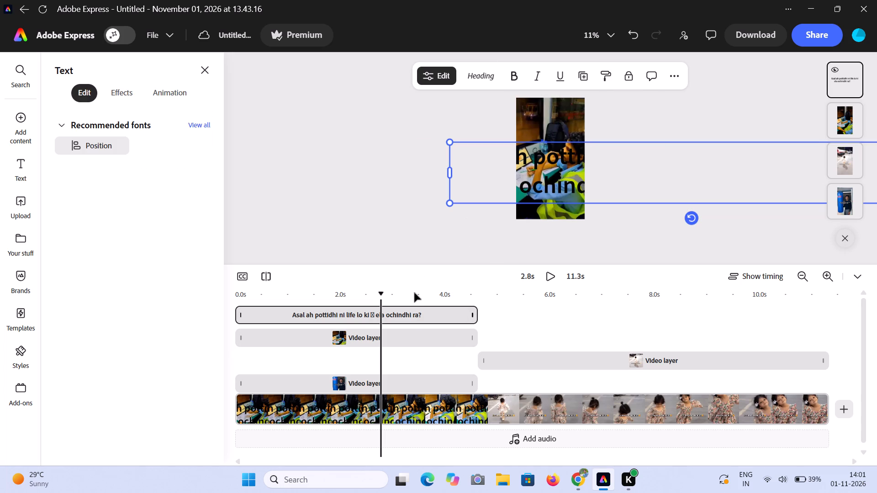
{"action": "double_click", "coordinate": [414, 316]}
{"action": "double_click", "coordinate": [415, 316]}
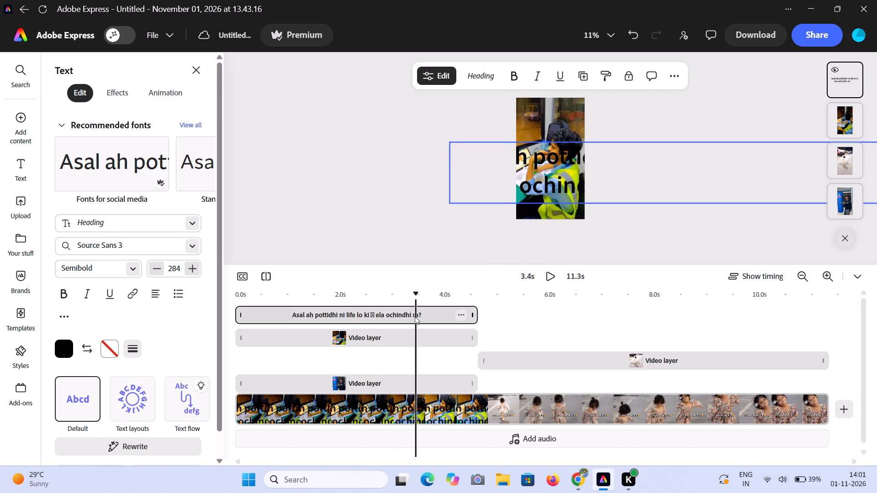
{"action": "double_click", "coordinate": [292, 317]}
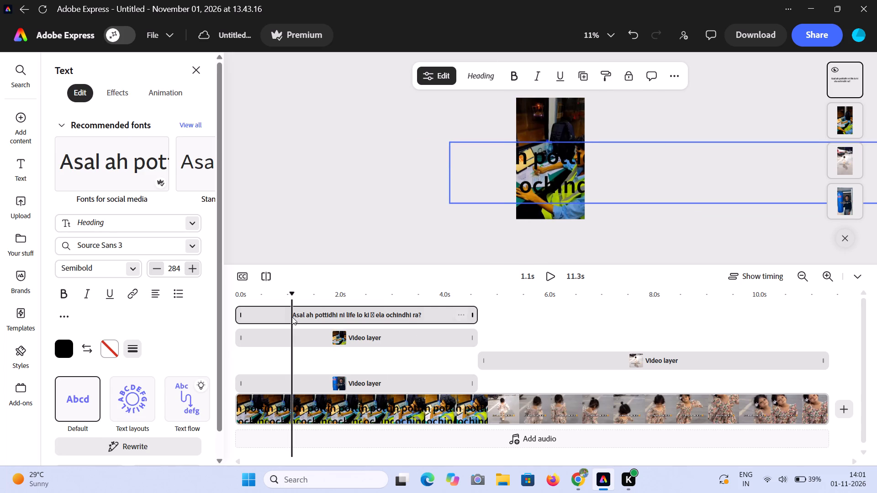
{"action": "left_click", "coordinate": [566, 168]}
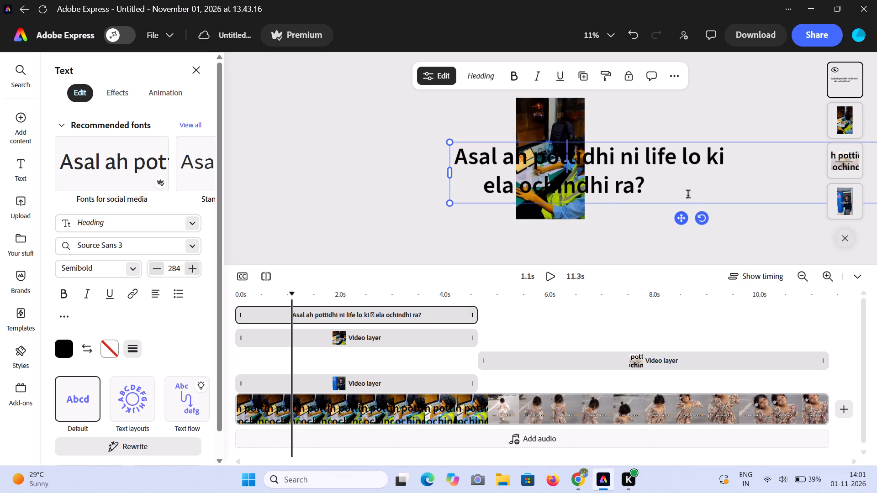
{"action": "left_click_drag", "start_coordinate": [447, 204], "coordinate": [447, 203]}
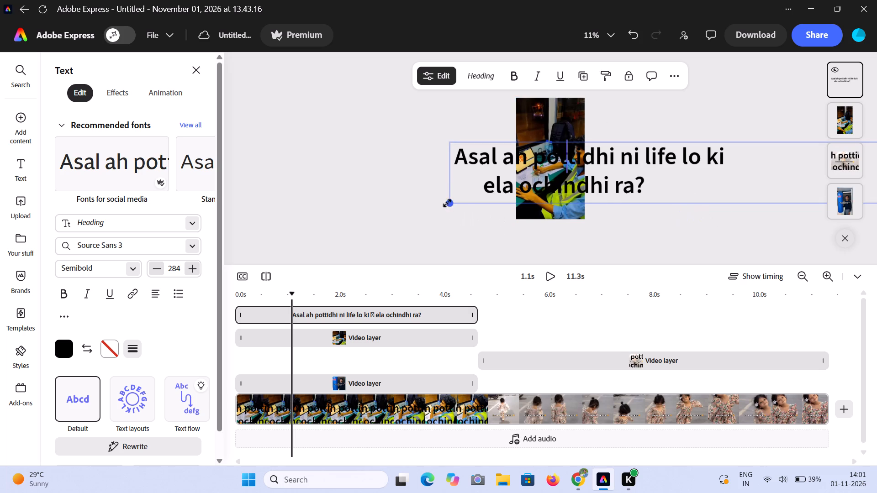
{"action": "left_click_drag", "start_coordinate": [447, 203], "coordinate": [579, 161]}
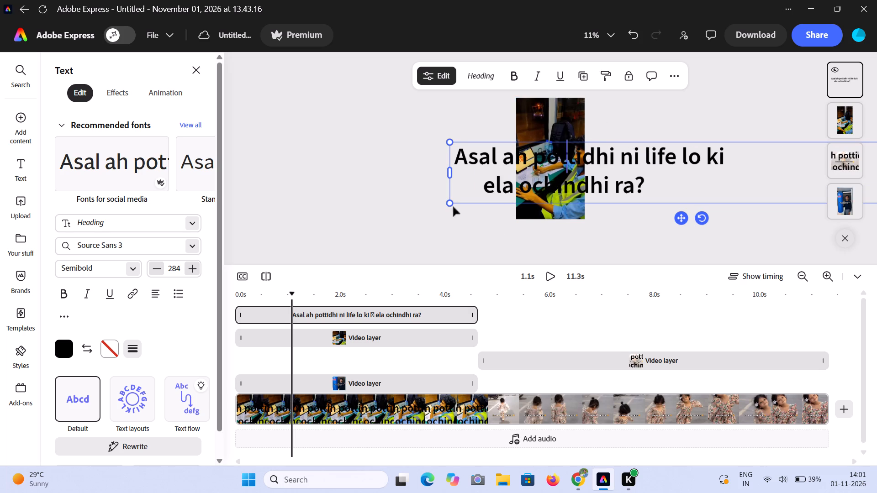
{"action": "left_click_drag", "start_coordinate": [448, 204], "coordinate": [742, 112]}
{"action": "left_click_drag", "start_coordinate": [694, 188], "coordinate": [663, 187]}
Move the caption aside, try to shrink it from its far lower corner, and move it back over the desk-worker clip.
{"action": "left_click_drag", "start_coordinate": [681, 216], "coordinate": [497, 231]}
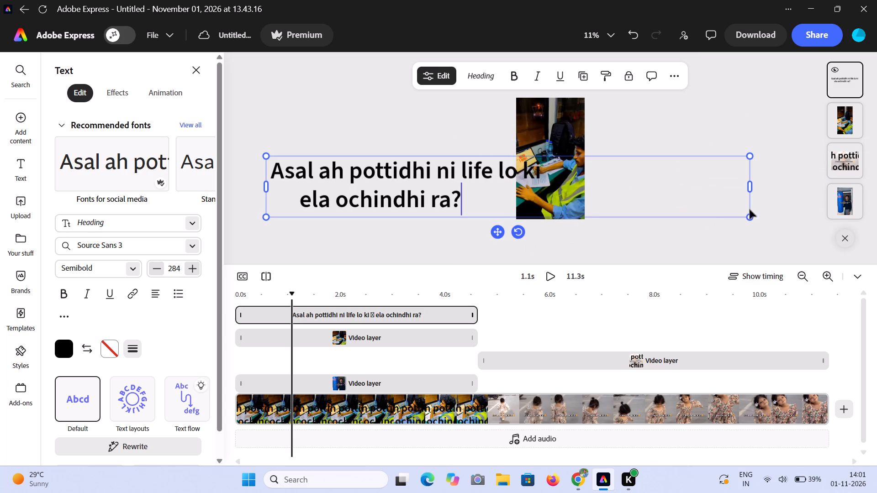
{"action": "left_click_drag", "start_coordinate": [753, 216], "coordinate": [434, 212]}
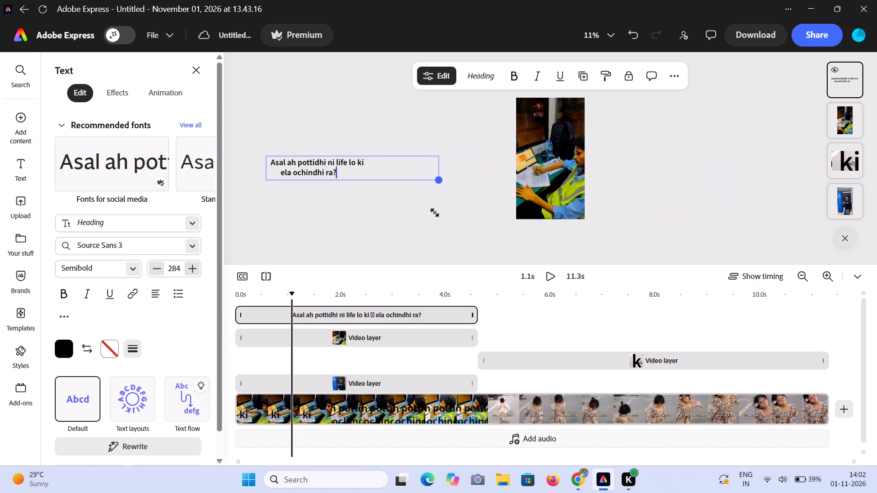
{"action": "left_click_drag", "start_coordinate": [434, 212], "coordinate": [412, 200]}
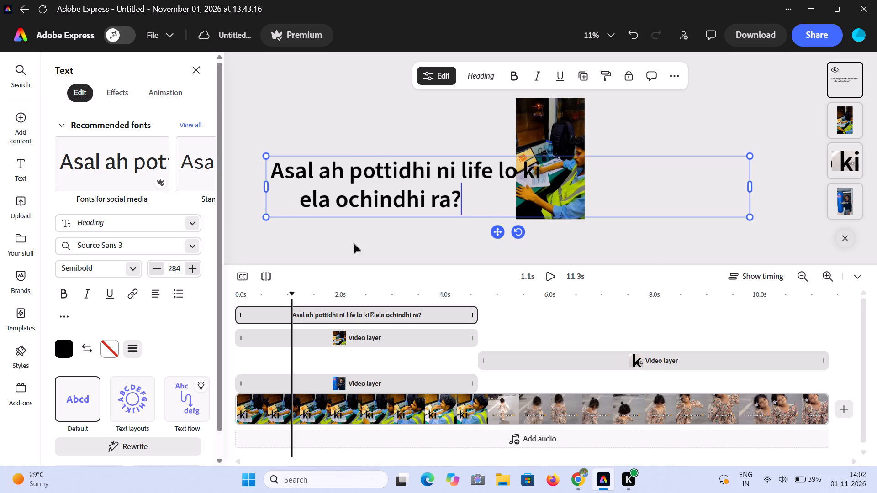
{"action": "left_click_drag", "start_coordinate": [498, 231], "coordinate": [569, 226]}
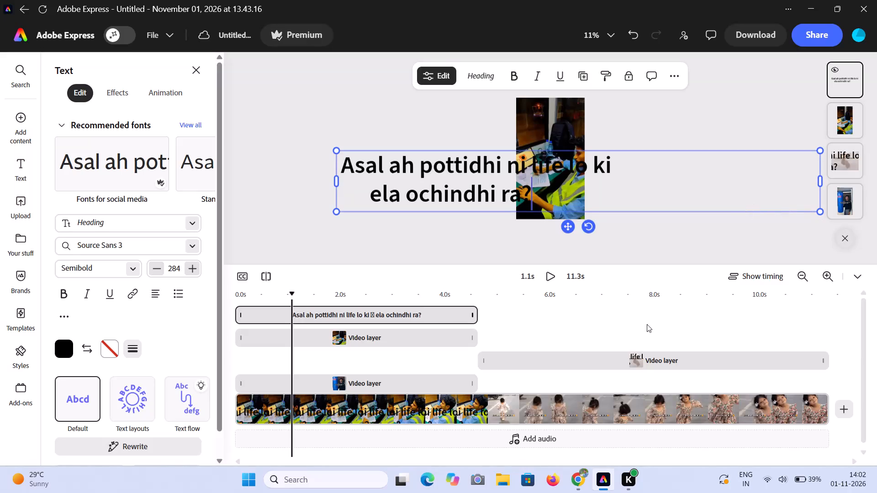
Shrink the caption to font size 62 and place it over the lower half of the desk-worker clip, near its left edge.
{"action": "left_click", "coordinate": [417, 337]}
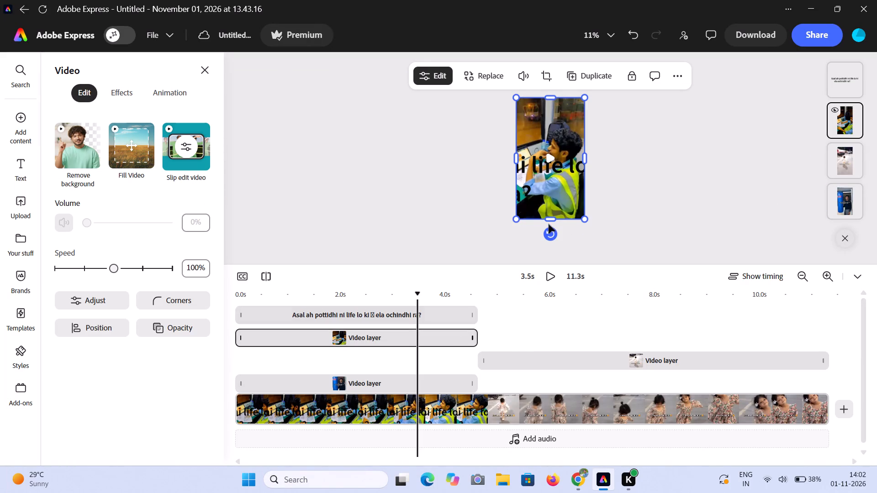
{"action": "left_click", "coordinate": [531, 173]}
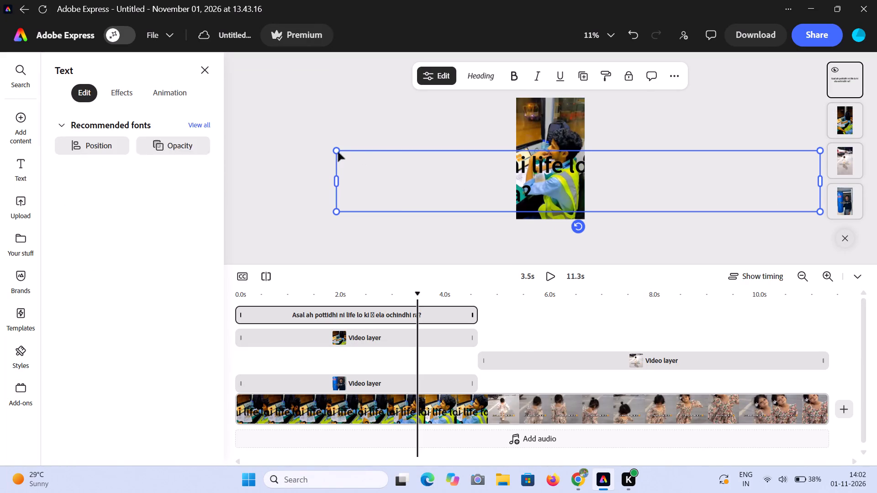
{"action": "left_click_drag", "start_coordinate": [334, 148], "coordinate": [551, 214]}
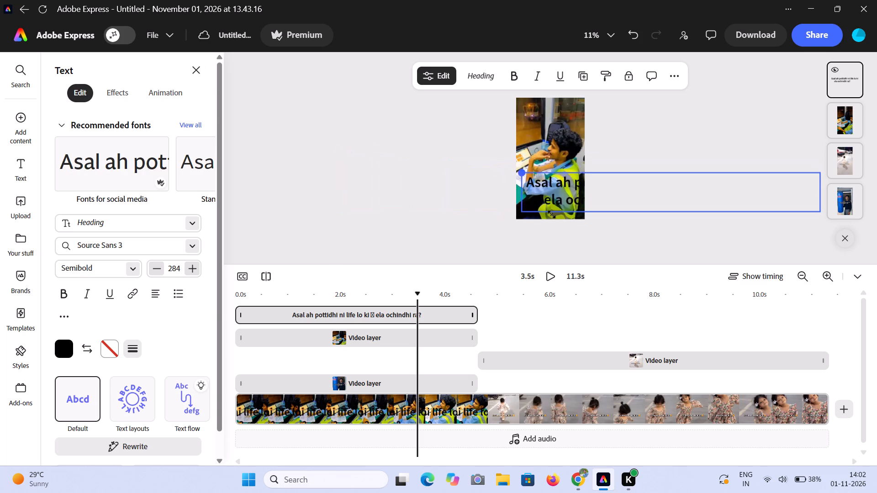
{"action": "left_click_drag", "start_coordinate": [551, 214], "coordinate": [552, 214]}
{"action": "left_click_drag", "start_coordinate": [576, 197], "coordinate": [561, 199]}
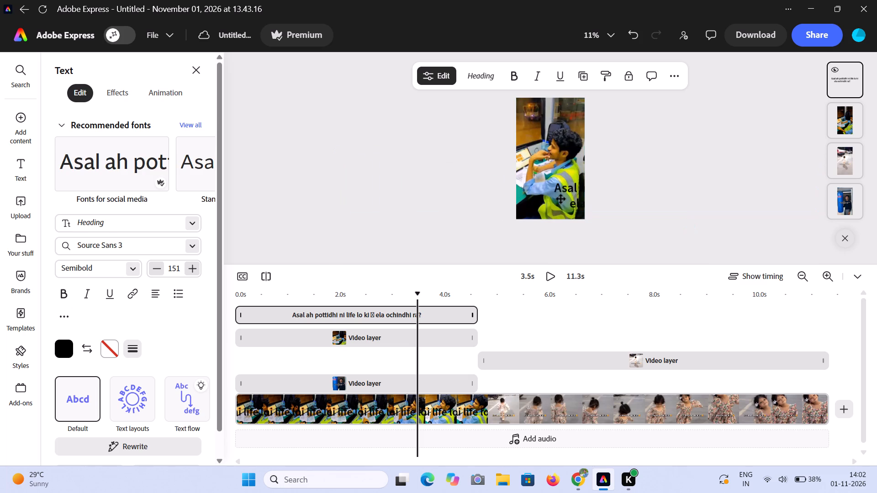
{"action": "left_click_drag", "start_coordinate": [561, 199], "coordinate": [528, 195]}
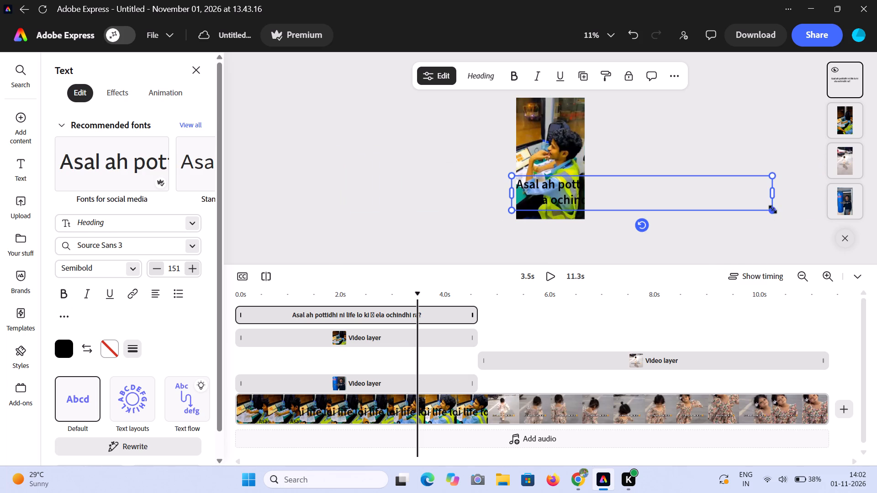
{"action": "left_click_drag", "start_coordinate": [772, 210], "coordinate": [586, 221]}
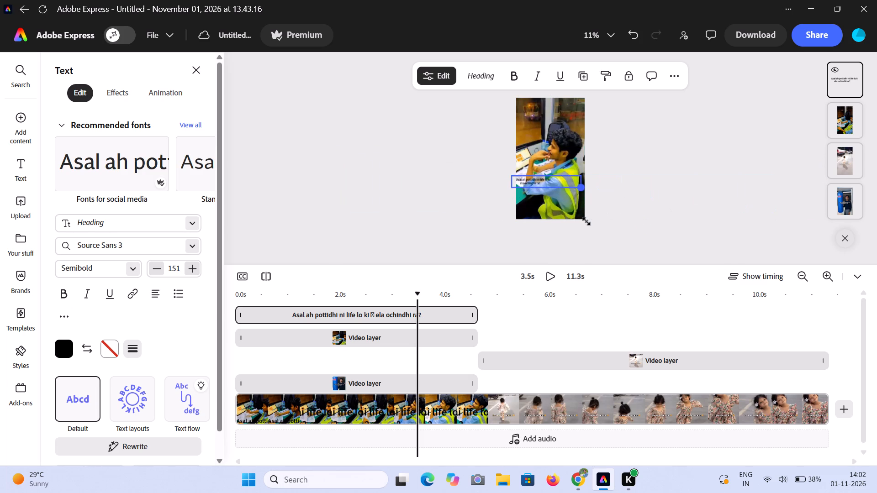
{"action": "left_click_drag", "start_coordinate": [586, 221], "coordinate": [618, 223]}
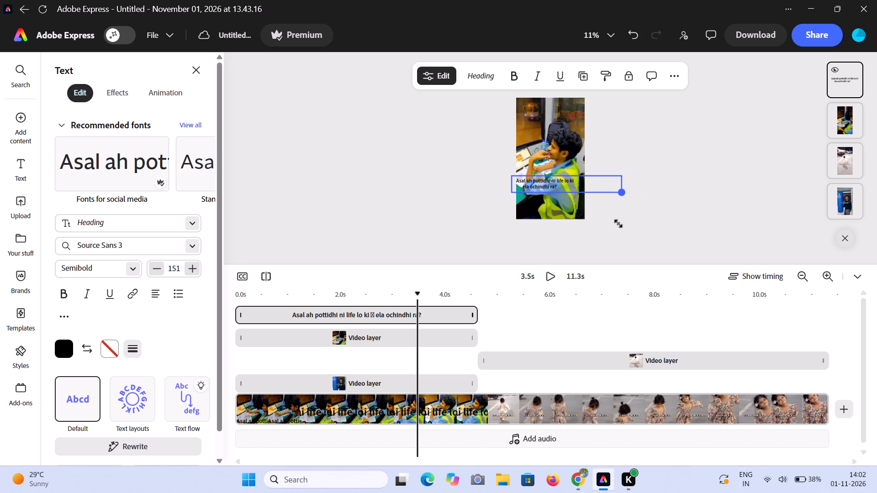
{"action": "left_click_drag", "start_coordinate": [618, 223], "coordinate": [621, 223]}
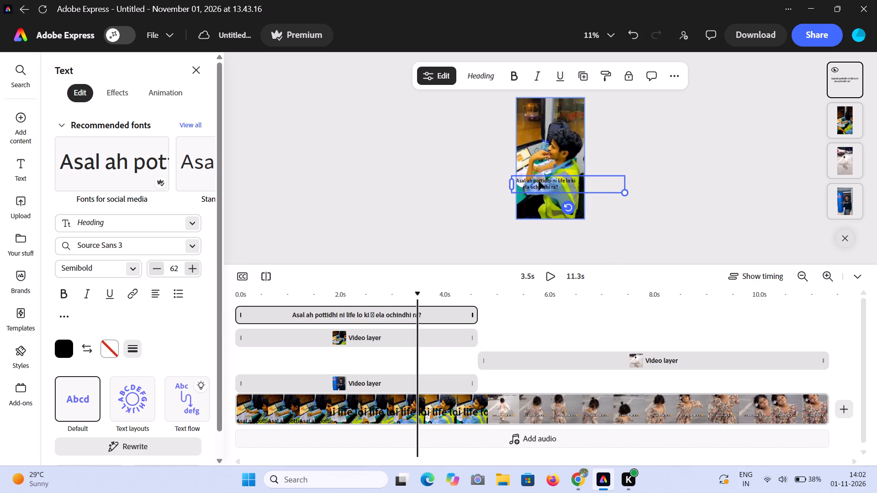
{"action": "left_click_drag", "start_coordinate": [543, 182], "coordinate": [554, 183]}
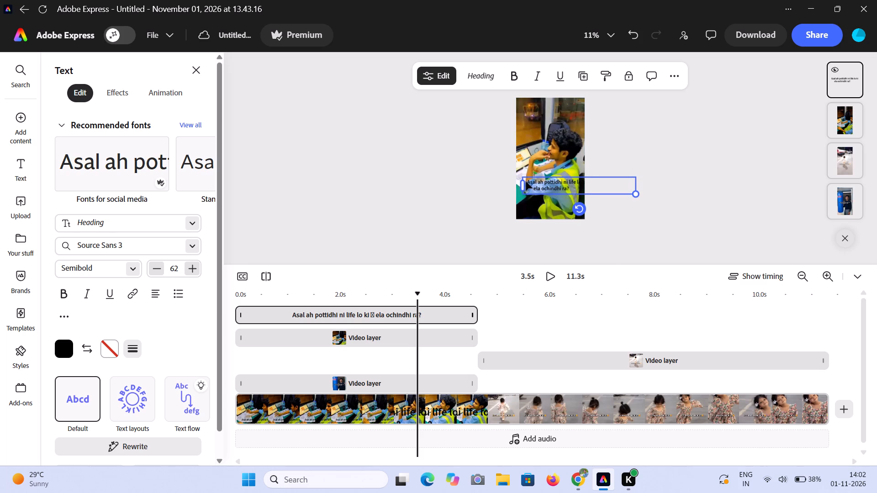
{"action": "left_click_drag", "start_coordinate": [522, 185], "coordinate": [515, 188]}
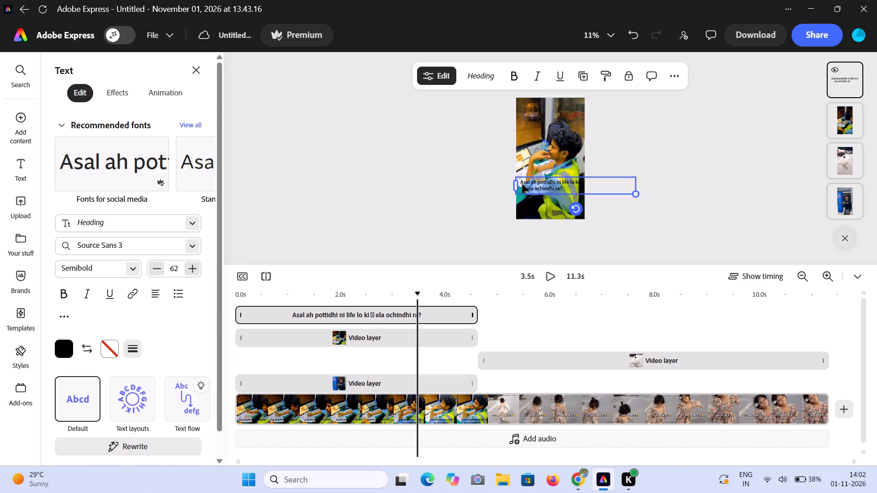
{"action": "left_click", "coordinate": [522, 184]}
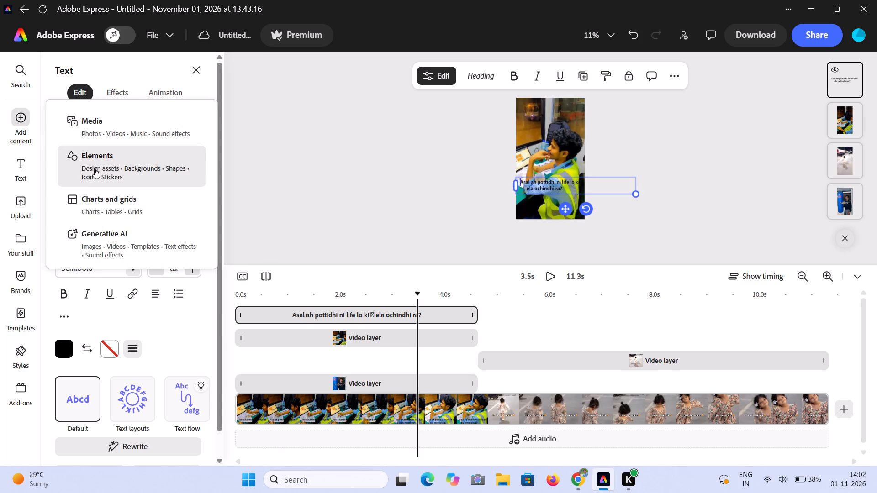
Browse the "speak" icon results and add the solid black speaking head with sound waves to the video.
{"action": "left_click", "coordinate": [95, 168]}
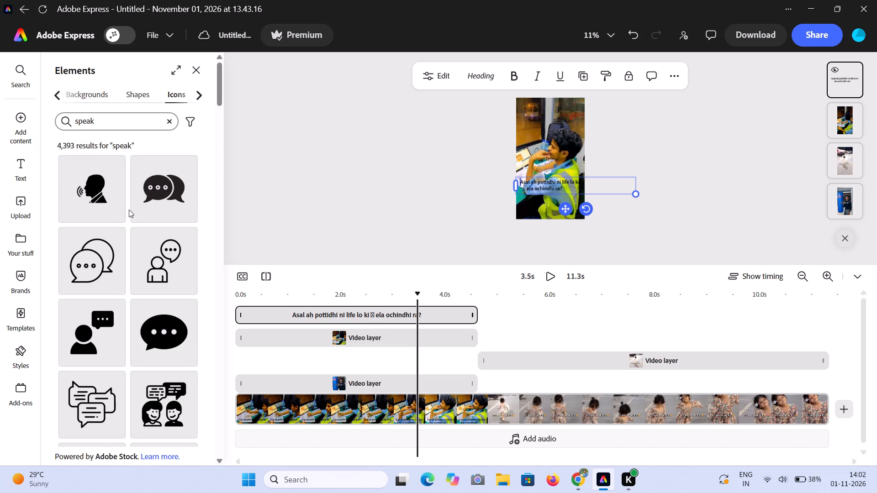
{"action": "scroll", "coordinate": [122, 219], "scroll_direction": "down", "scroll_amount": 5}
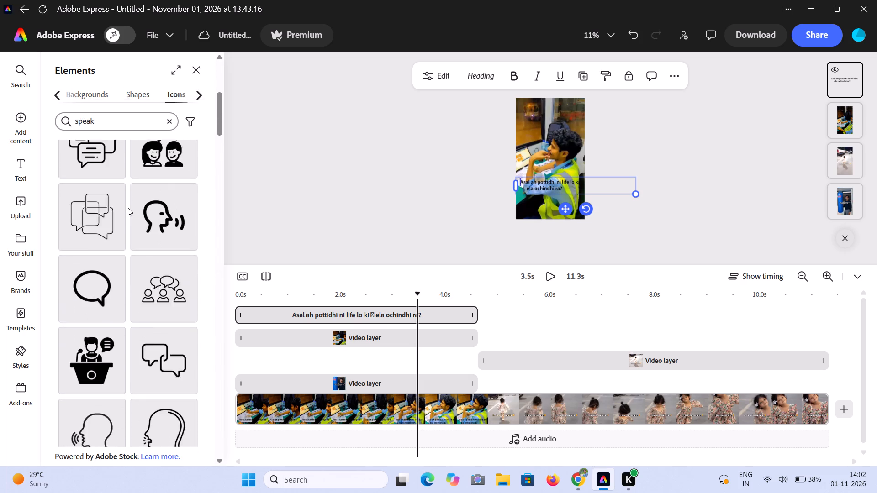
{"action": "scroll", "coordinate": [128, 208], "scroll_direction": "down", "scroll_amount": 10}
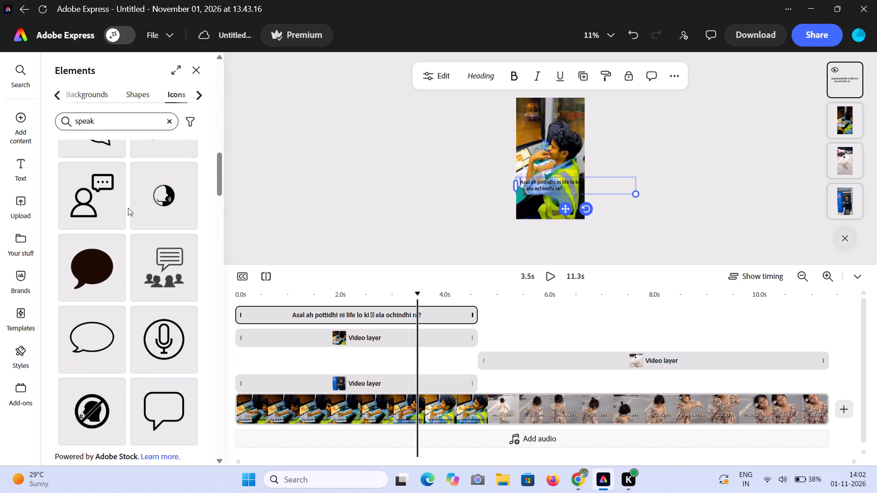
{"action": "scroll", "coordinate": [128, 208], "scroll_direction": "down", "scroll_amount": 9}
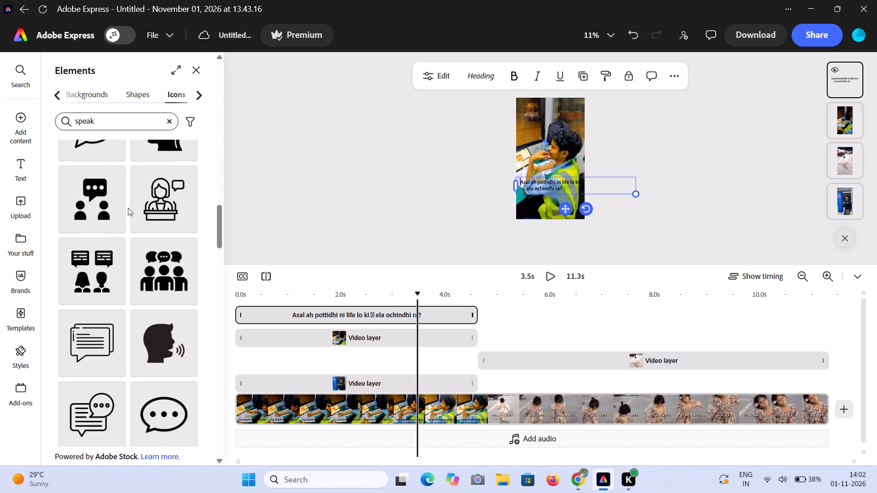
{"action": "left_click", "coordinate": [170, 259]}
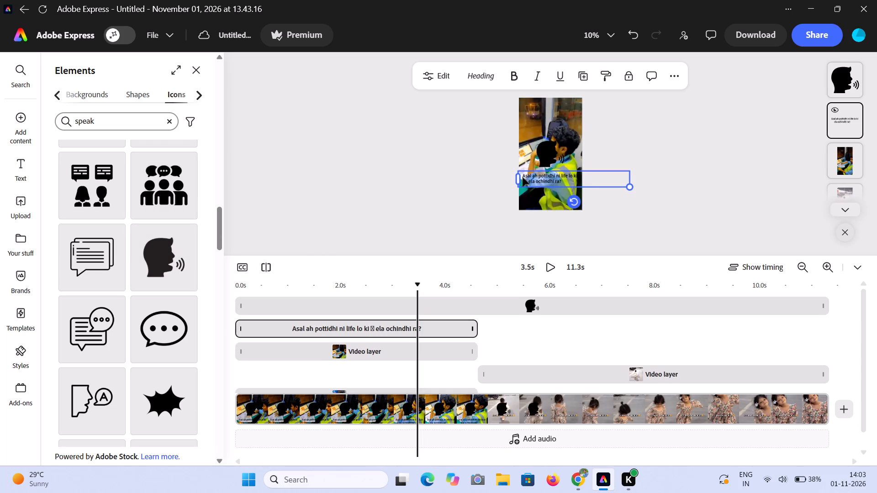
Trim the speaking-head icon's layer to end with the desk-worker clip at about 4.6 s.
{"action": "left_click", "coordinate": [523, 302]}
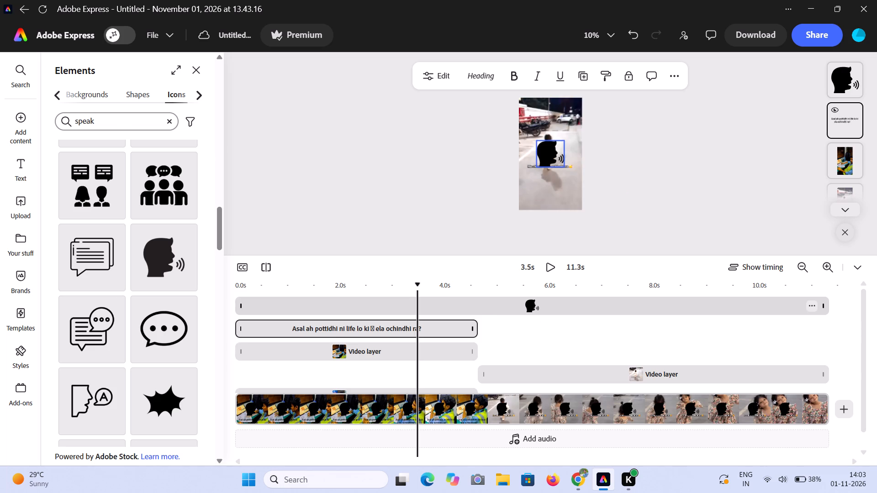
{"action": "left_click_drag", "start_coordinate": [823, 305], "coordinate": [387, 326]}
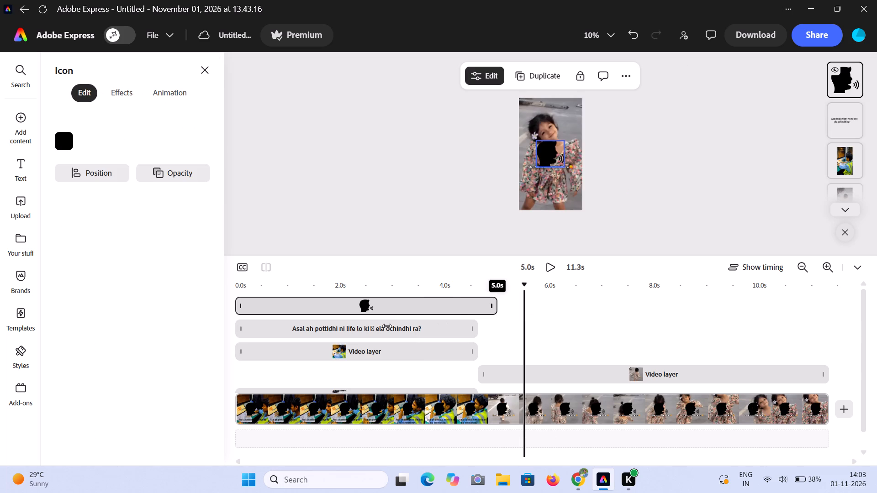
{"action": "left_click_drag", "start_coordinate": [387, 326], "coordinate": [476, 309]}
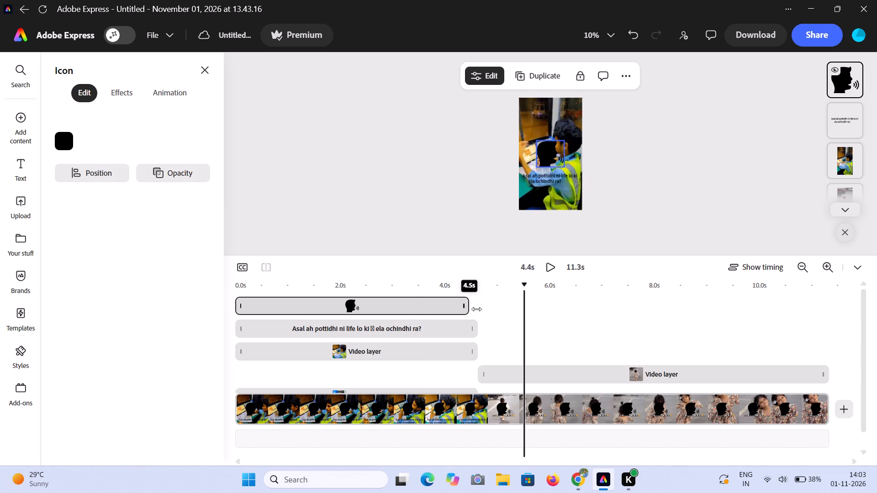
{"action": "left_click_drag", "start_coordinate": [476, 309], "coordinate": [473, 309]}
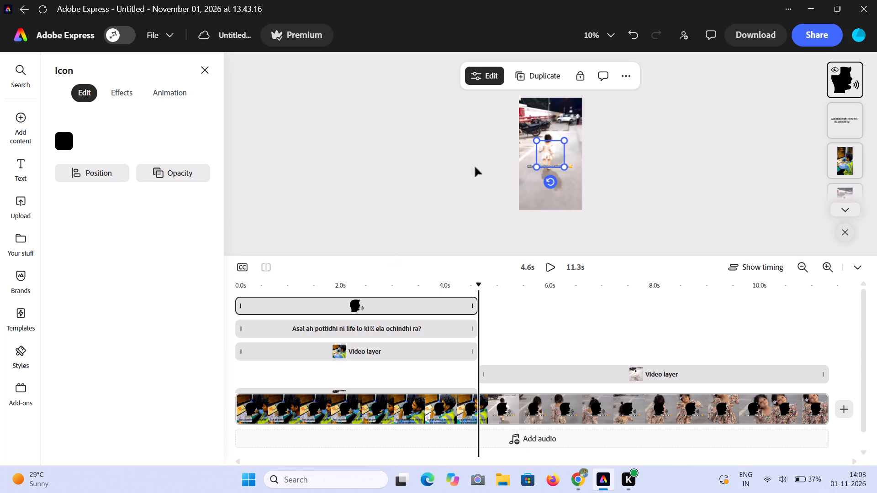
Shrink the speaking-head icon to about half its size and move it to the clip's left edge, at the start of the caption.
{"action": "left_click", "coordinate": [339, 329]}
{"action": "left_click", "coordinate": [358, 308]}
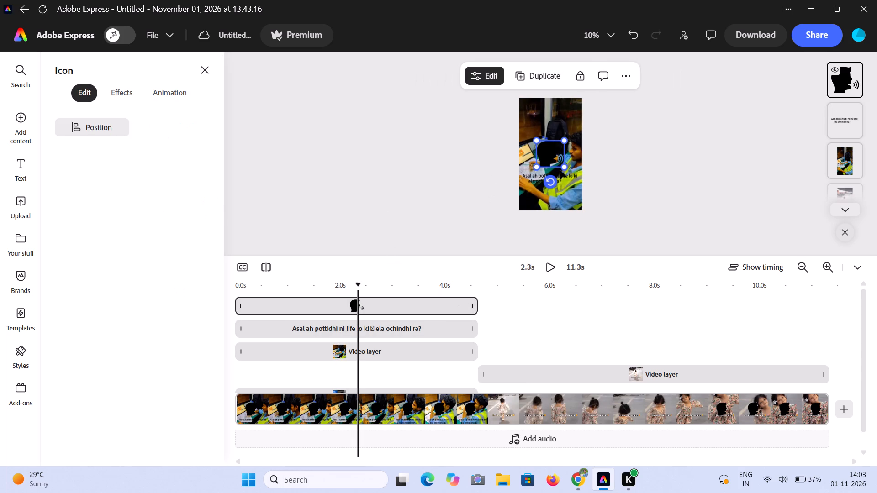
{"action": "left_click_drag", "start_coordinate": [564, 167], "coordinate": [545, 161]}
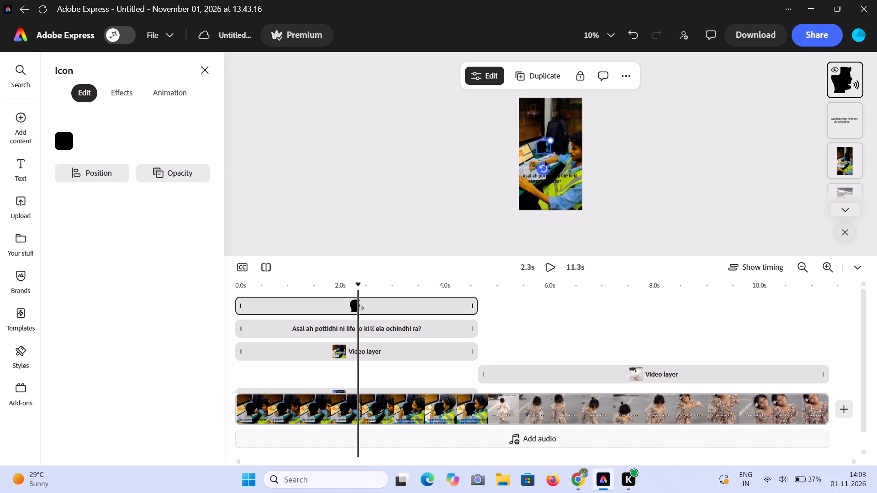
{"action": "left_click_drag", "start_coordinate": [544, 147], "coordinate": [523, 173]}
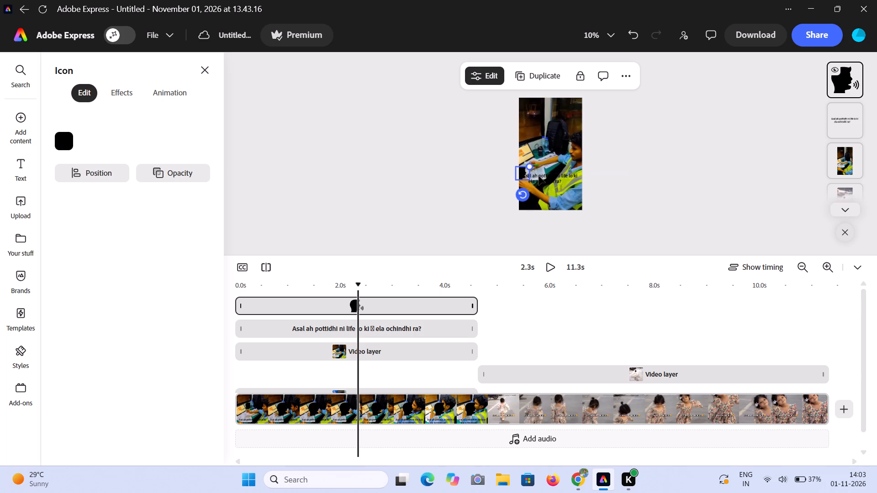
Nudge the caption slightly to the right, away from the speaking-head icon.
{"action": "left_click", "coordinate": [539, 176]}
{"action": "left_click_drag", "start_coordinate": [539, 176], "coordinate": [542, 176]}
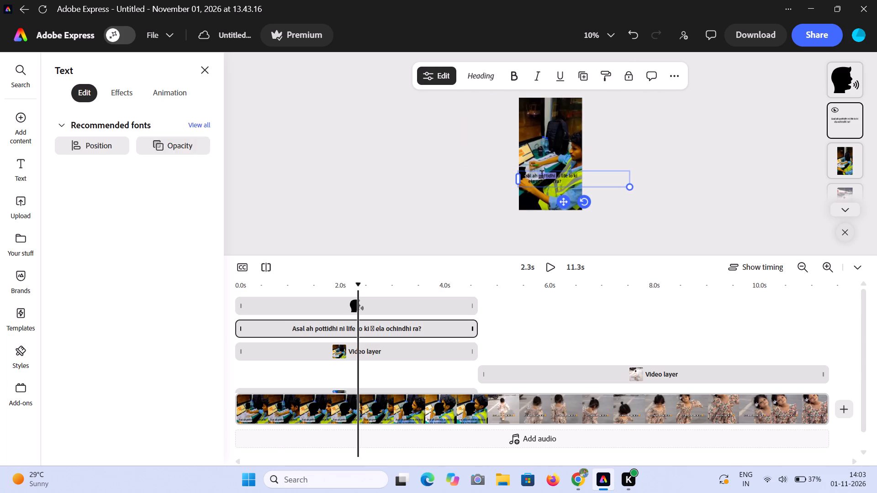
{"action": "left_click_drag", "start_coordinate": [542, 176], "coordinate": [546, 176]}
{"action": "left_click", "coordinate": [607, 207]}
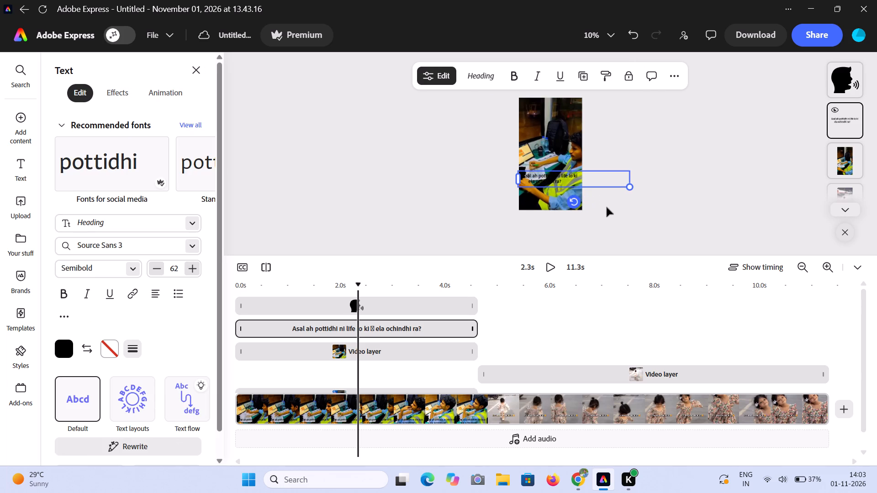
{"action": "left_click", "coordinate": [560, 183]}
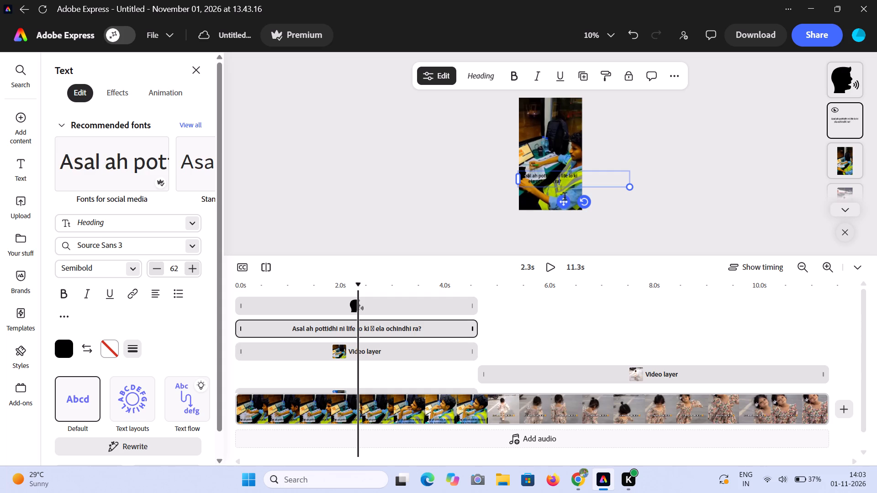
{"action": "left_click", "coordinate": [565, 204]}
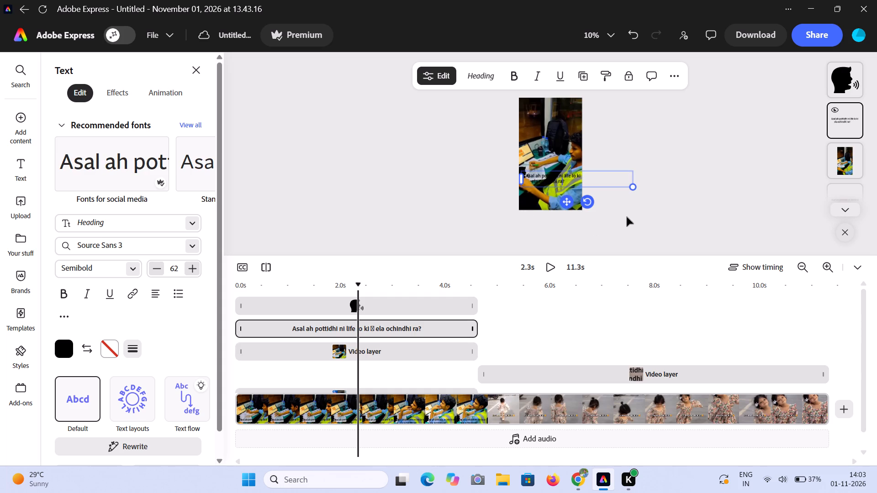
Scale the caption text box down to font size 51.
{"action": "key", "text": "ctrl+equal"}
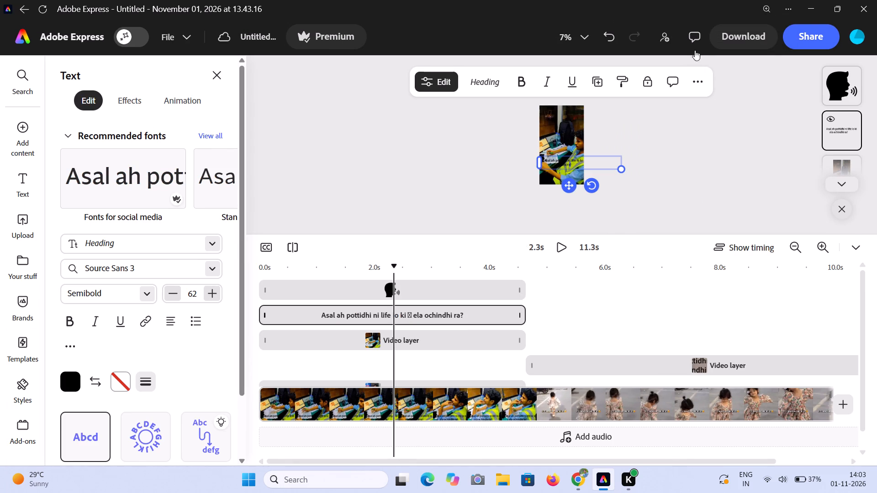
{"action": "left_click", "coordinate": [861, 247]}
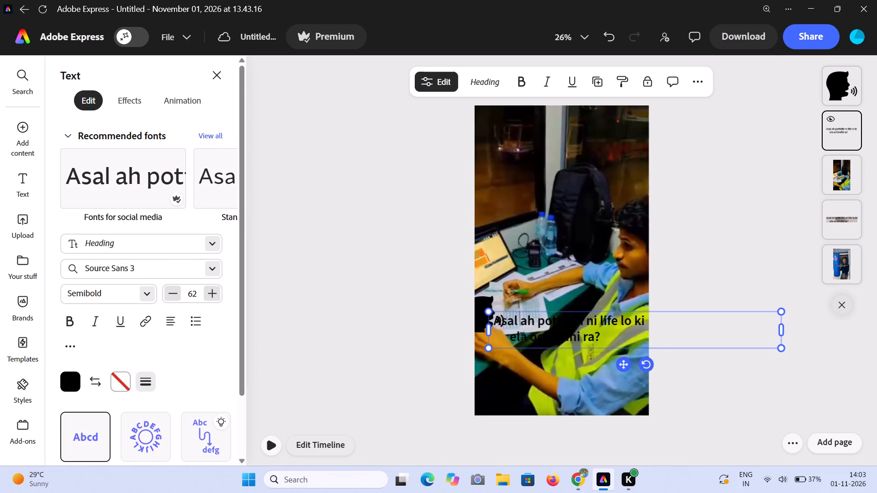
{"action": "left_click_drag", "start_coordinate": [624, 367], "coordinate": [626, 367]}
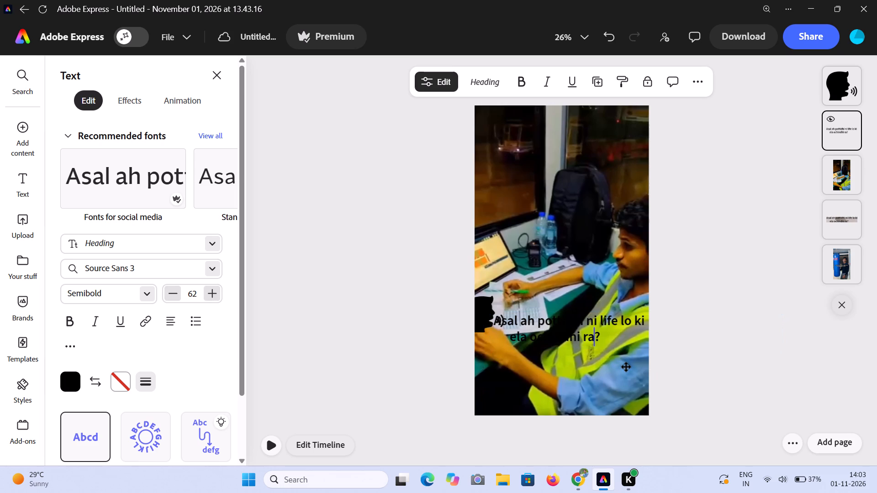
{"action": "left_click_drag", "start_coordinate": [626, 367], "coordinate": [629, 367]}
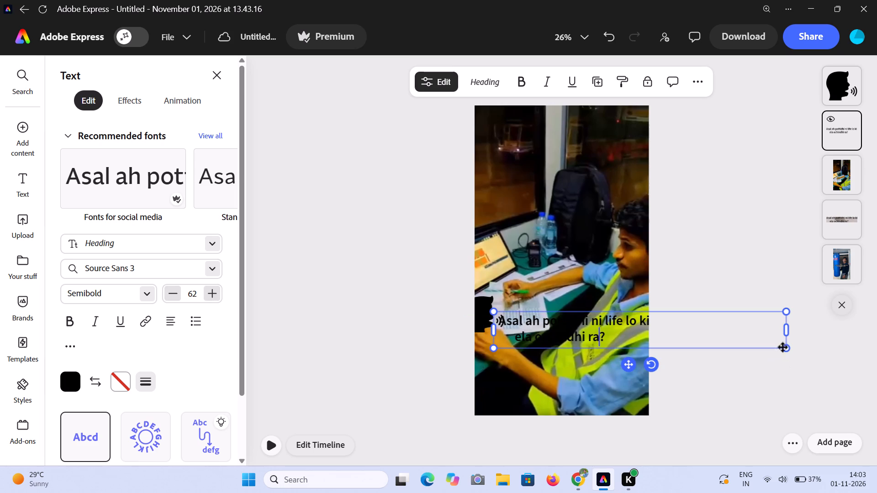
{"action": "left_click_drag", "start_coordinate": [788, 350], "coordinate": [739, 350]}
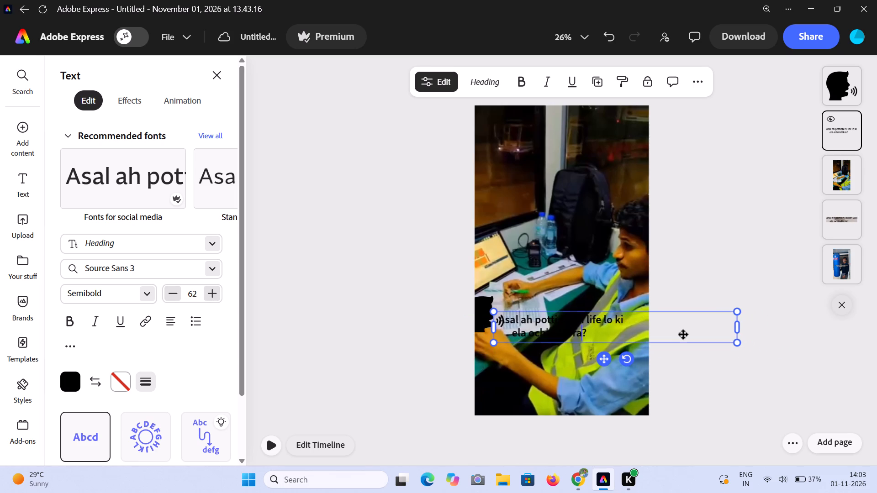
{"action": "left_click_drag", "start_coordinate": [682, 334], "coordinate": [700, 332]}
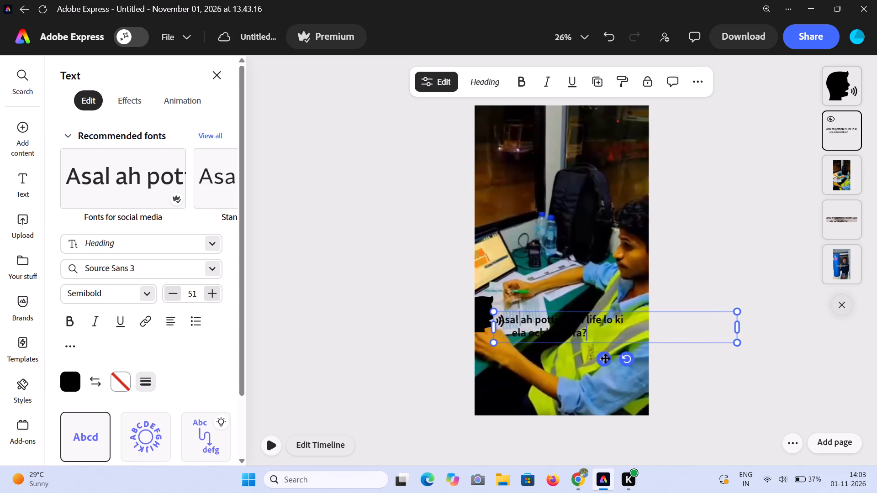
Move the caption right and slightly up, clear of the speaking-head icon and level with it.
{"action": "left_click_drag", "start_coordinate": [606, 359], "coordinate": [633, 328]}
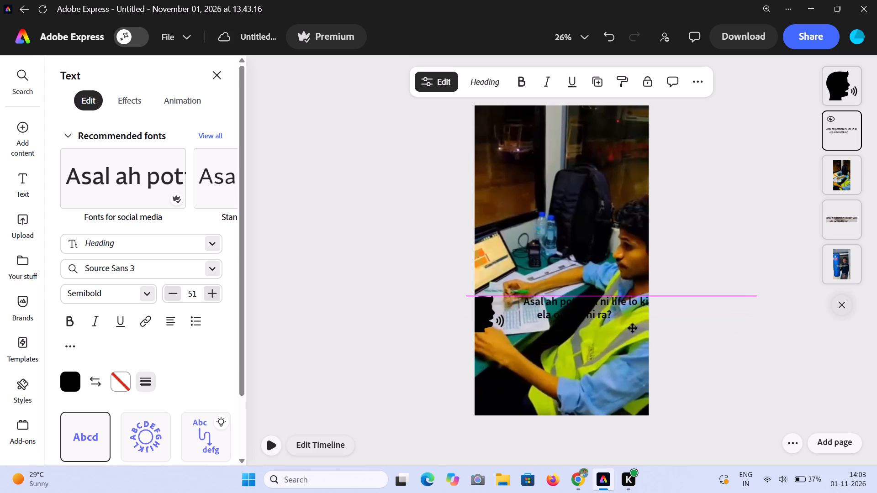
{"action": "left_click_drag", "start_coordinate": [633, 328], "coordinate": [627, 349]}
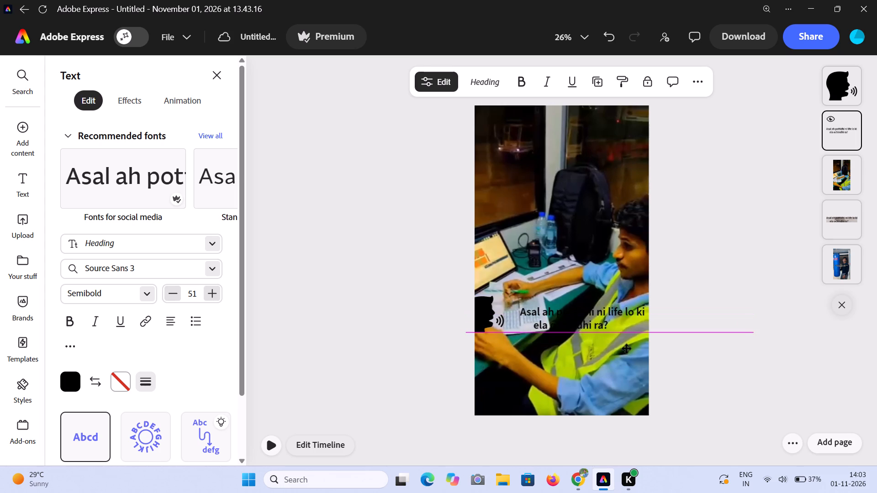
{"action": "left_click_drag", "start_coordinate": [627, 349], "coordinate": [626, 348]}
Shrink the speaking-head icon to a little under half its size and place it just before the caption's first line.
{"action": "left_click", "coordinate": [485, 316]}
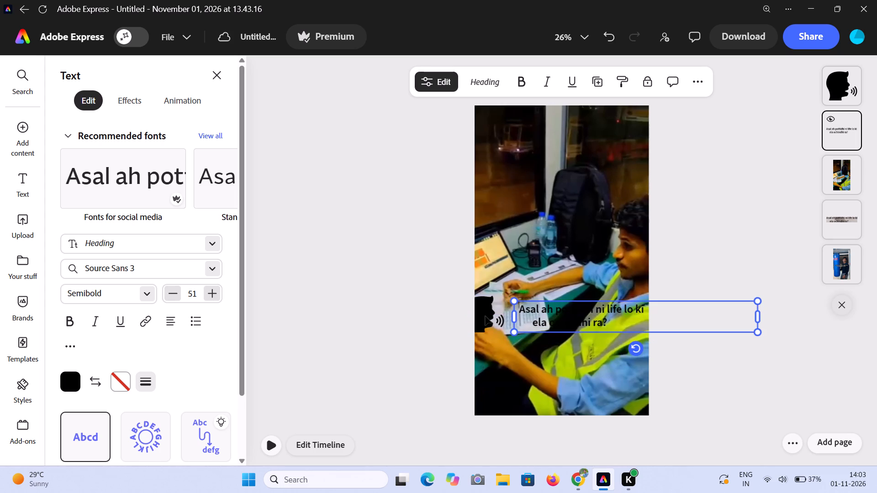
{"action": "left_click", "coordinate": [493, 308]}
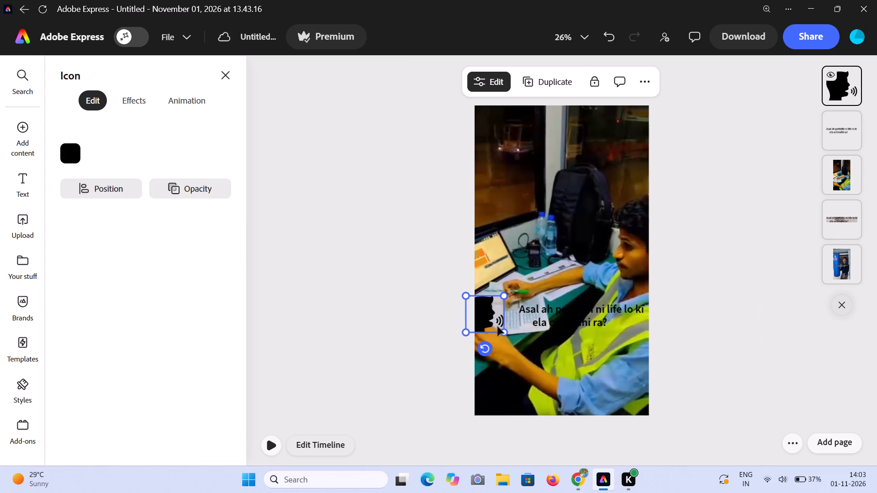
{"action": "left_click_drag", "start_coordinate": [506, 332], "coordinate": [491, 319]}
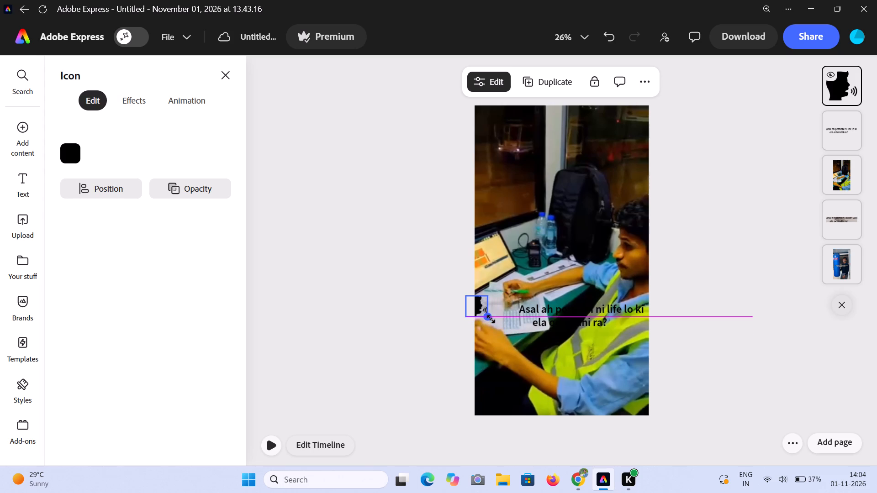
{"action": "left_click_drag", "start_coordinate": [491, 319], "coordinate": [490, 318]}
{"action": "left_click_drag", "start_coordinate": [478, 306], "coordinate": [495, 309]}
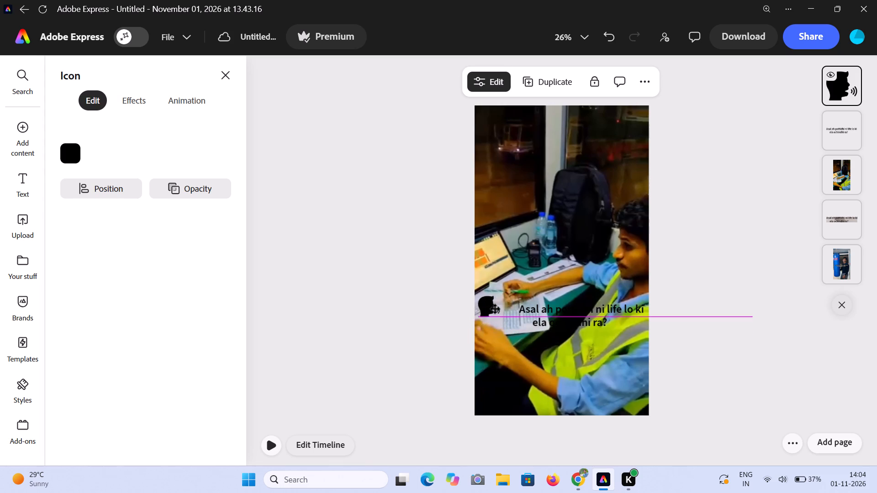
{"action": "left_click_drag", "start_coordinate": [495, 309], "coordinate": [509, 310]}
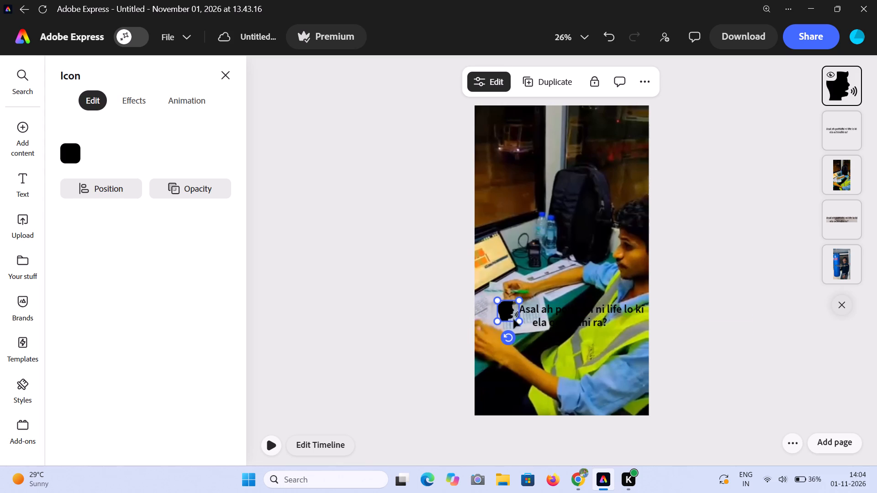
{"action": "left_click_drag", "start_coordinate": [519, 321], "coordinate": [517, 317]}
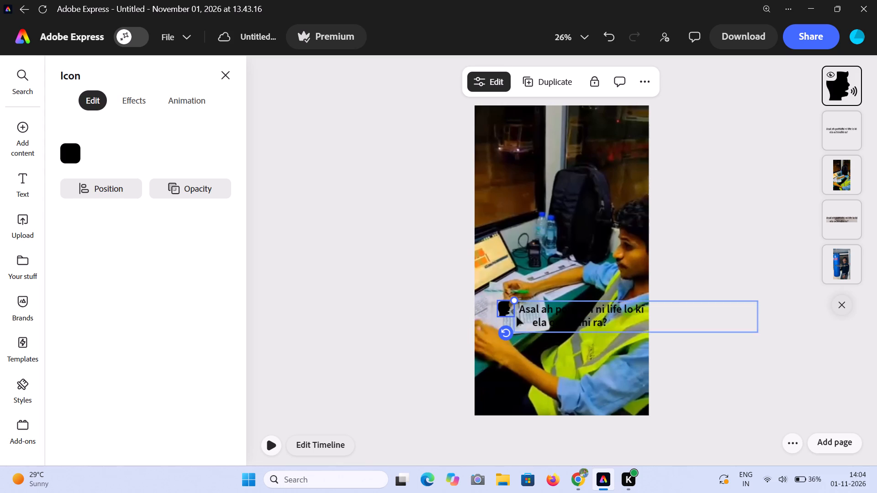
{"action": "left_click", "coordinate": [506, 307]}
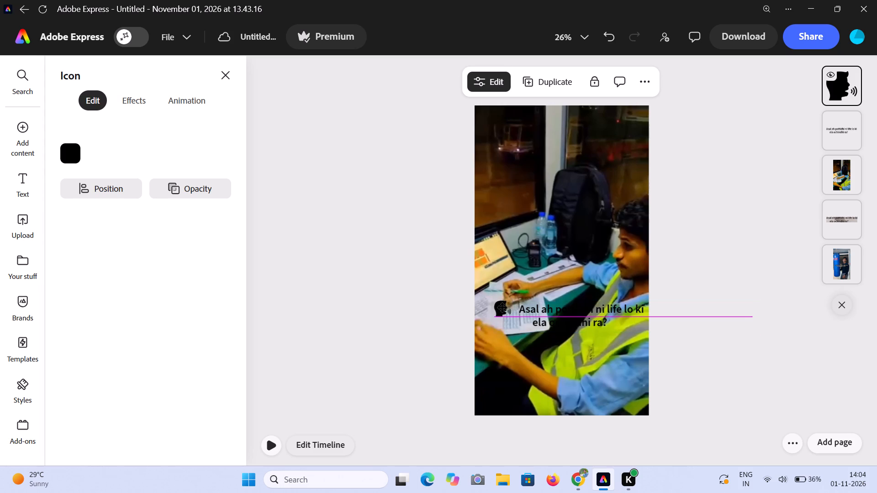
Nudge the caption slightly left, closer to the speaking-head icon.
{"action": "left_click", "coordinate": [539, 317]}
{"action": "left_click_drag", "start_coordinate": [539, 317], "coordinate": [534, 315]}
{"action": "left_click", "coordinate": [703, 370]}
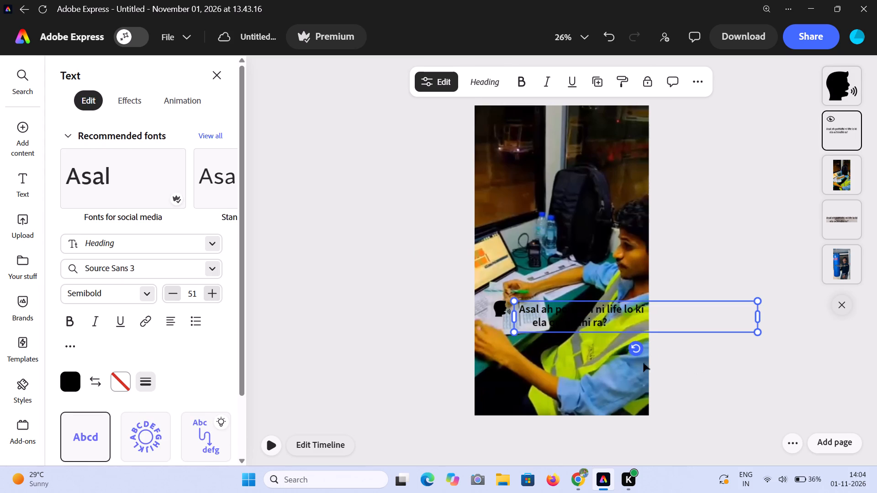
{"action": "left_click", "coordinate": [601, 321]}
{"action": "left_click", "coordinate": [624, 352]}
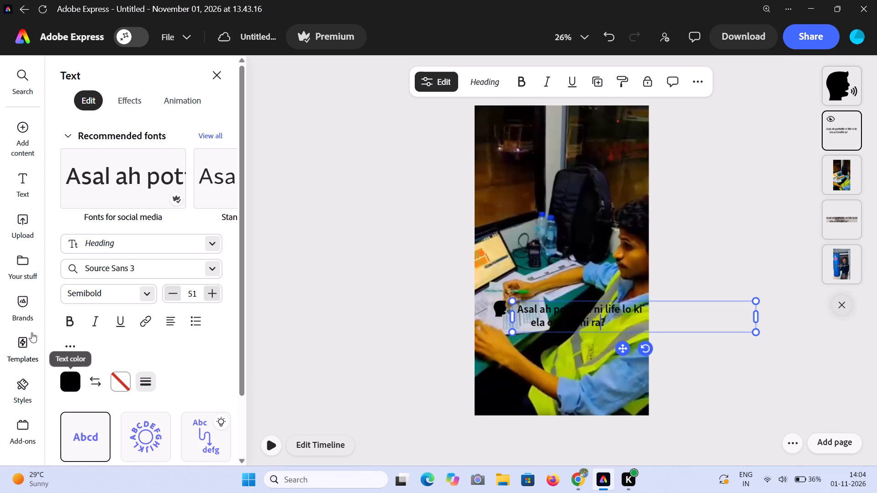
Give the caption text a black (#000000) outline, trying white first.
{"action": "left_click", "coordinate": [115, 384]}
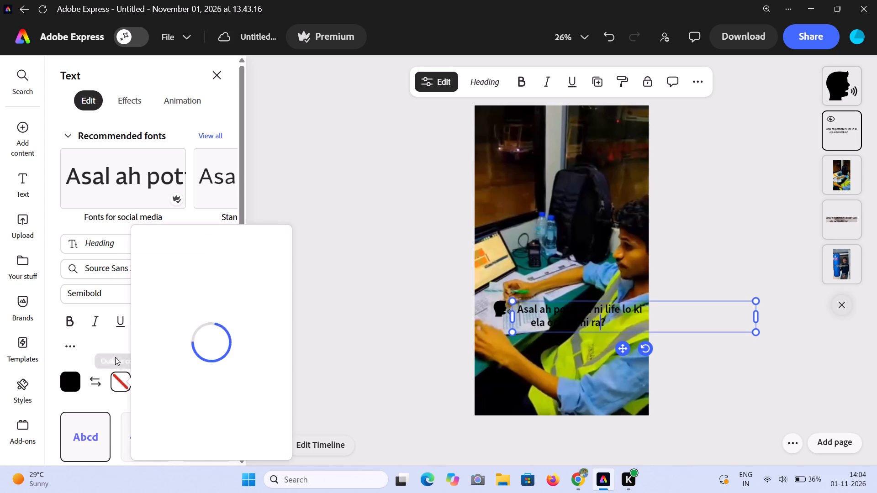
{"action": "left_click", "coordinate": [157, 308]}
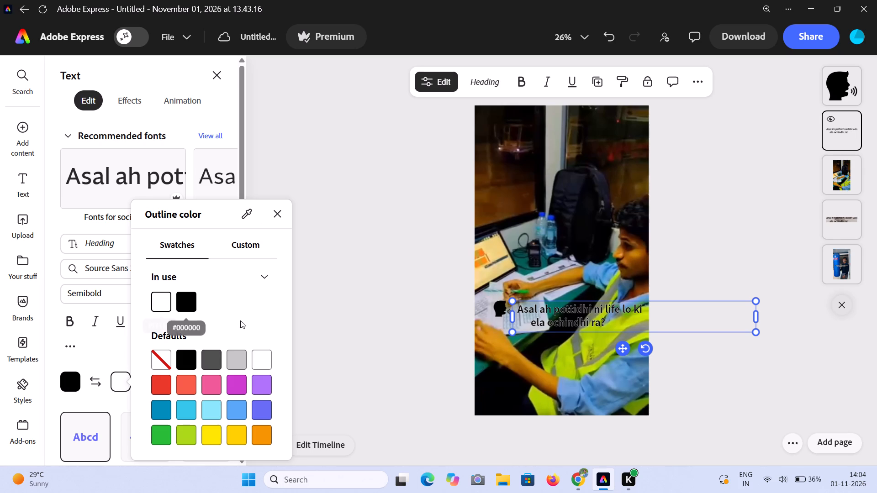
{"action": "left_click", "coordinate": [159, 305]}
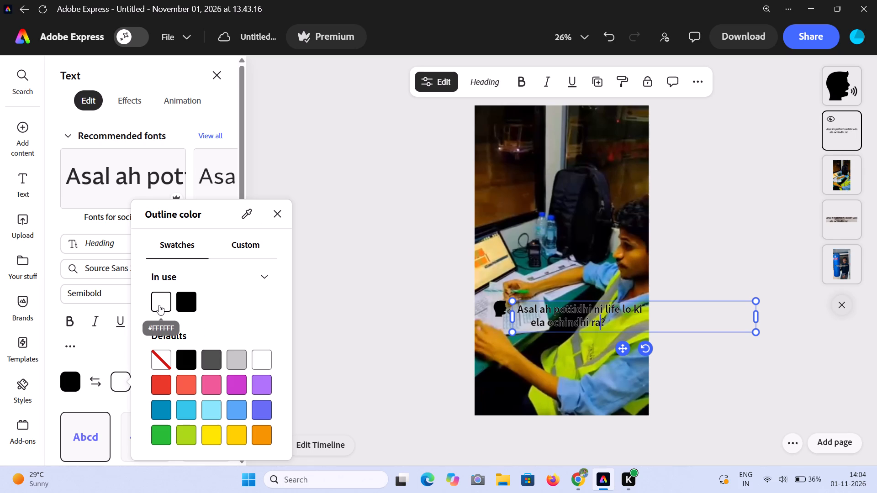
{"action": "left_click", "coordinate": [182, 301]}
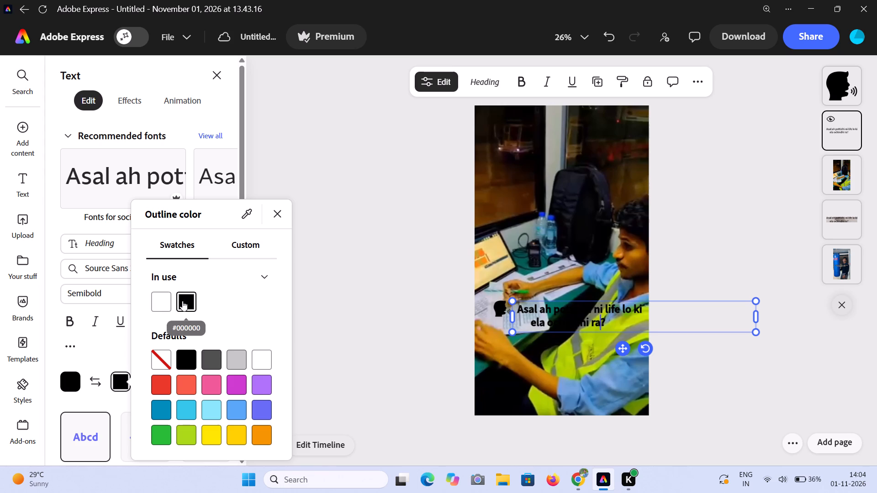
Set the caption's text color to white (#FFFFFF).
{"action": "left_click", "coordinate": [65, 380]}
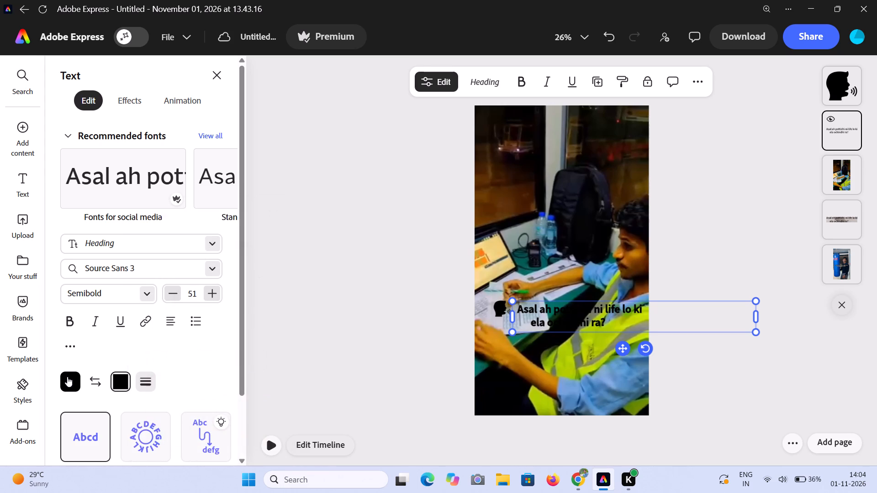
{"action": "left_click", "coordinate": [69, 377]}
{"action": "left_click", "coordinate": [110, 304]}
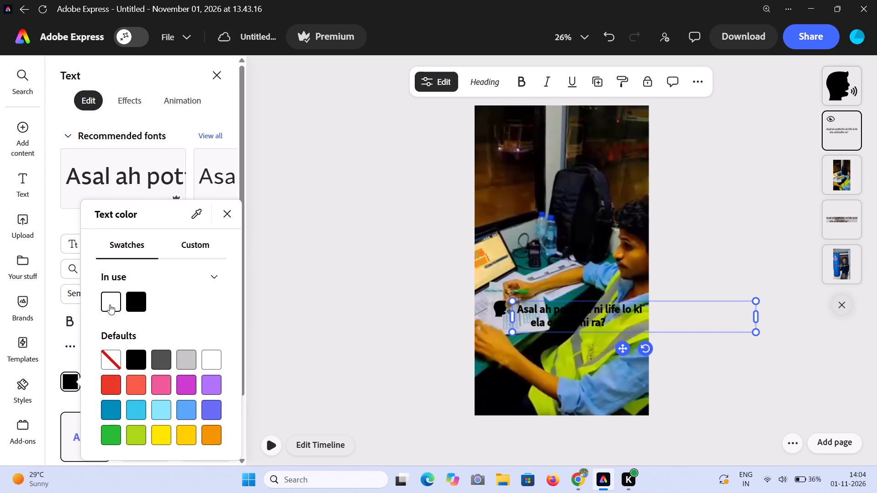
{"action": "left_click", "coordinate": [127, 301]}
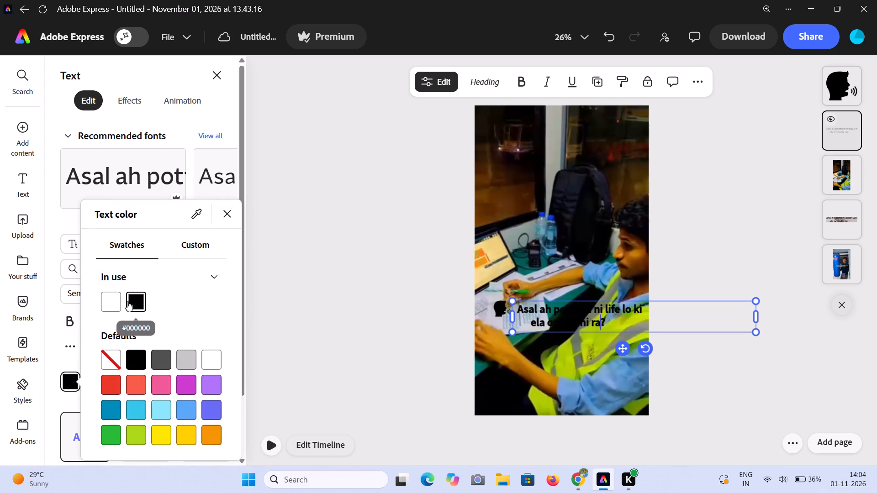
{"action": "left_click", "coordinate": [112, 299]}
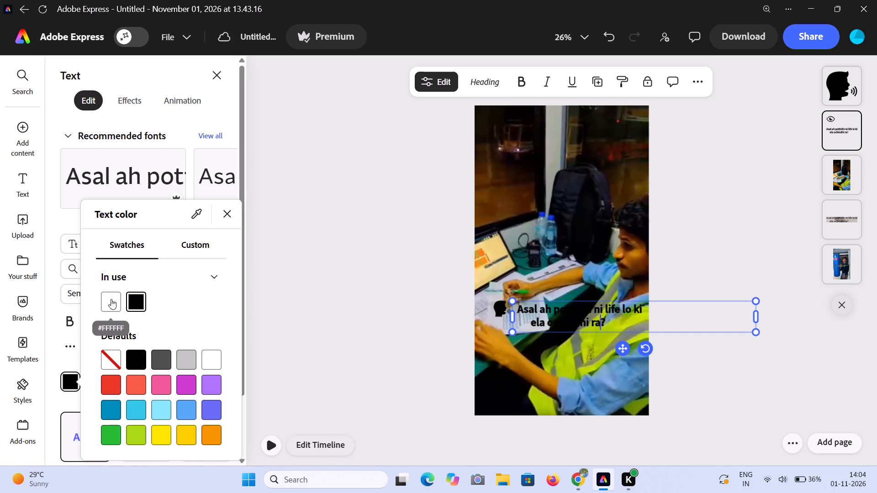
{"action": "left_click", "coordinate": [227, 218]}
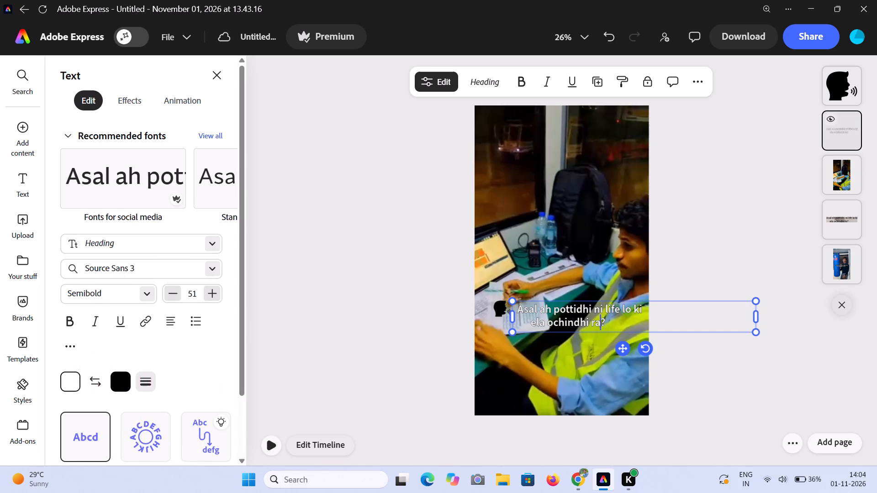
Set the caption's outline thickness to 100.
{"action": "left_click", "coordinate": [119, 378]}
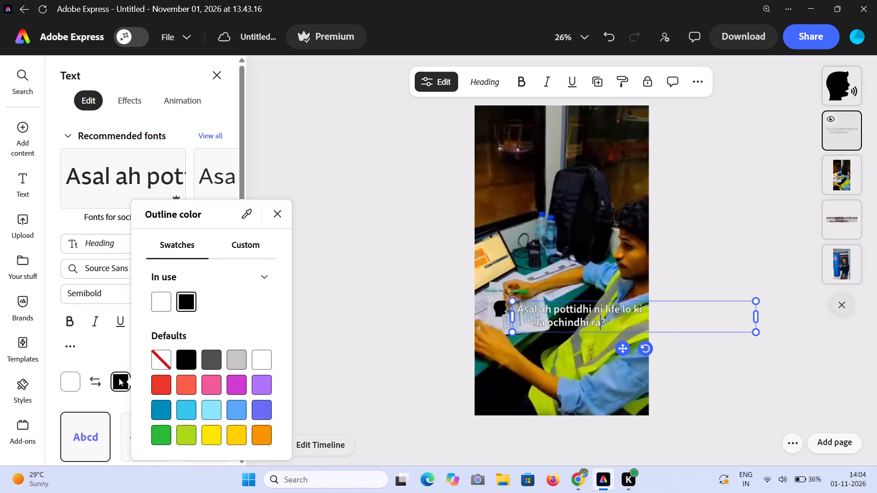
{"action": "scroll", "coordinate": [165, 369], "scroll_direction": "down", "scroll_amount": 4}
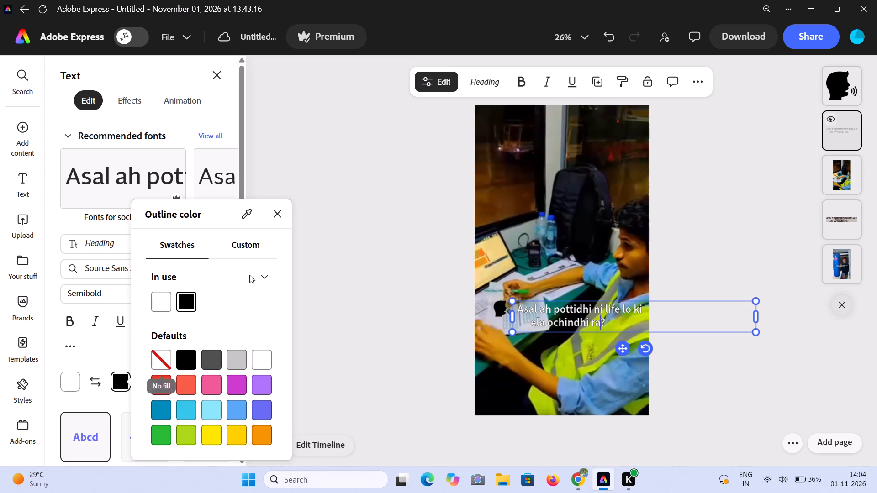
{"action": "left_click", "coordinate": [365, 309]}
{"action": "left_click", "coordinate": [143, 384]}
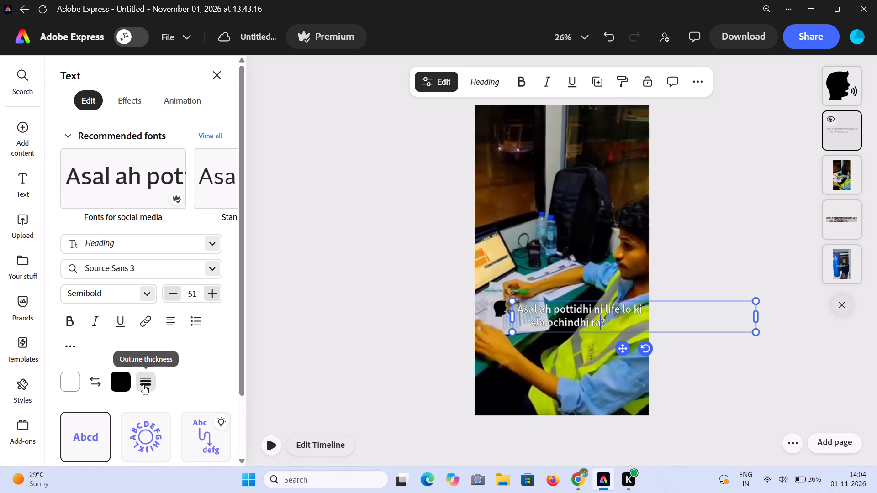
{"action": "left_click_drag", "start_coordinate": [112, 344], "coordinate": [155, 353]}
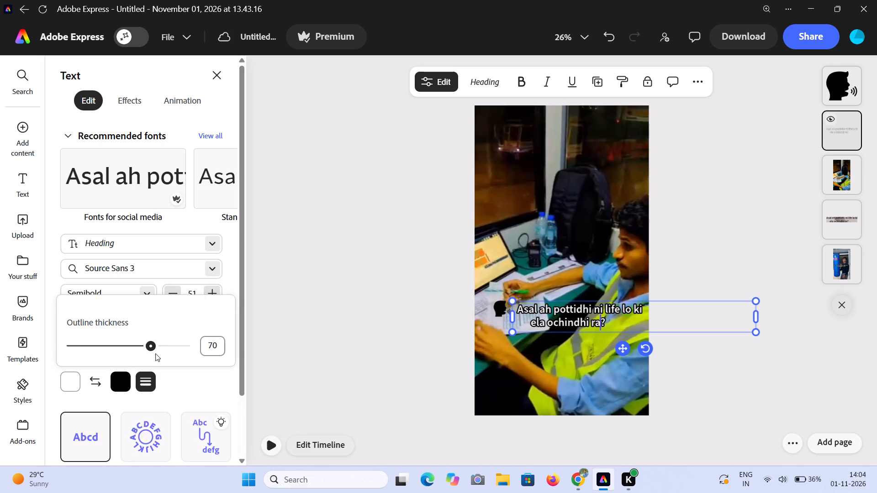
{"action": "left_click_drag", "start_coordinate": [155, 353], "coordinate": [216, 363]}
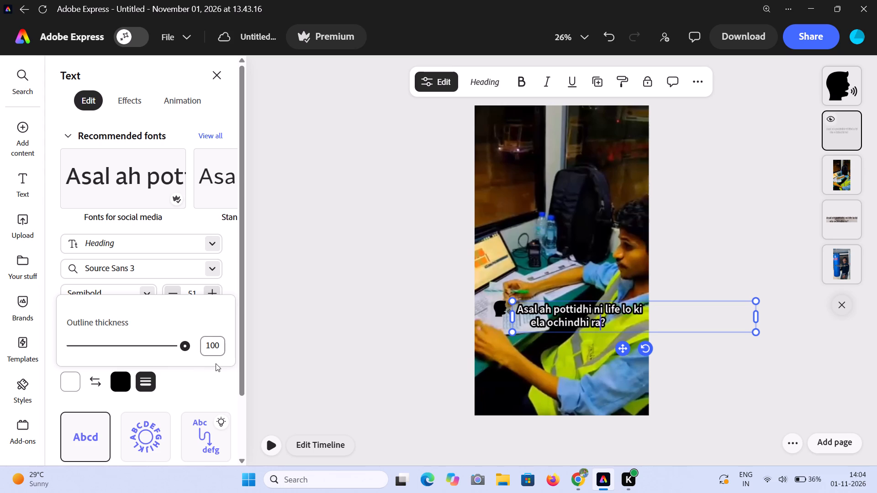
{"action": "left_click_drag", "start_coordinate": [216, 363], "coordinate": [236, 367]}
{"action": "left_click", "coordinate": [310, 319]}
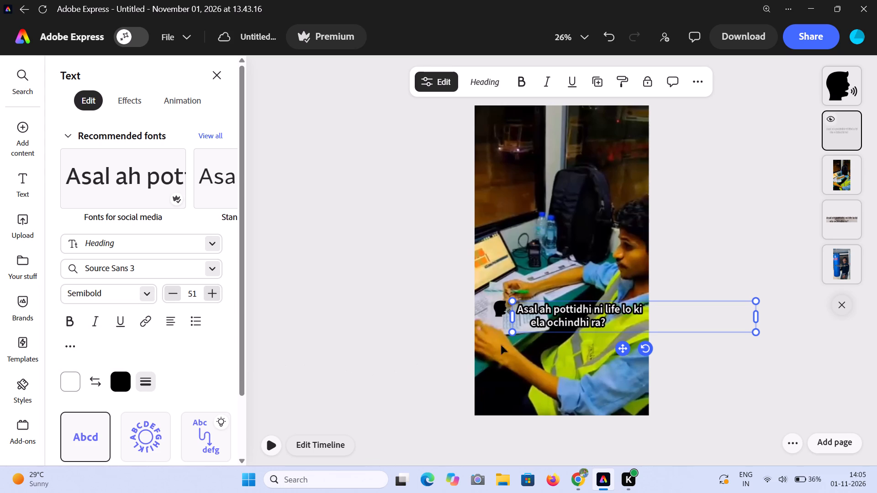
Nudge the outlined caption slightly further left, toward the speaking-head icon.
{"action": "left_click", "coordinate": [719, 356]}
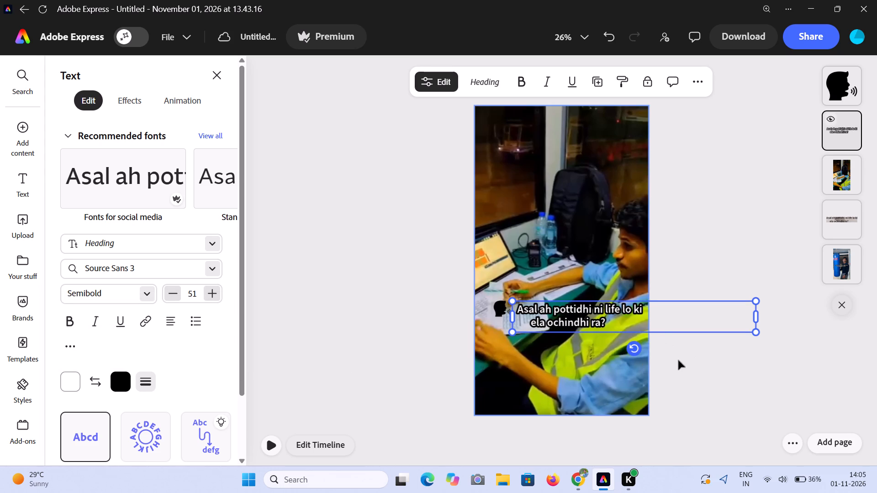
{"action": "left_click", "coordinate": [678, 360]}
{"action": "left_click", "coordinate": [581, 320]}
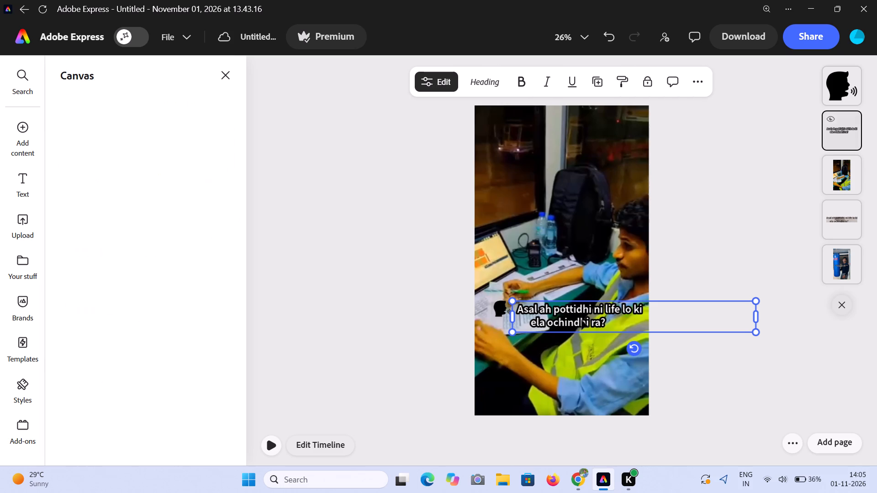
{"action": "left_click", "coordinate": [635, 322]}
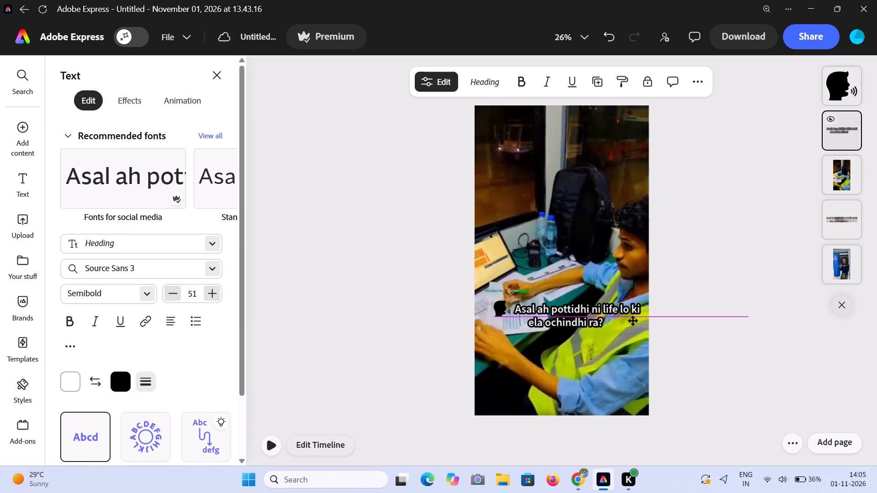
Play back the video to check the captioned desk-worker segment and the walking-girl clip that follows.
{"action": "left_click", "coordinate": [715, 367]}
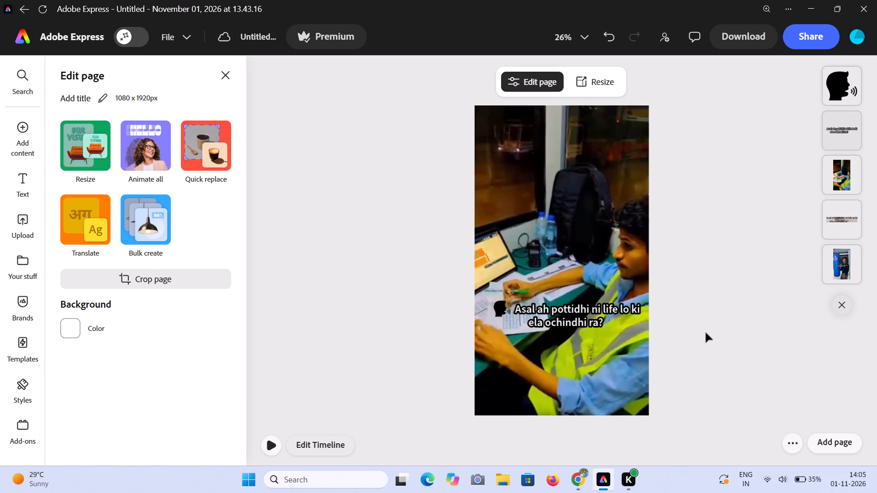
{"action": "left_click", "coordinate": [585, 320]}
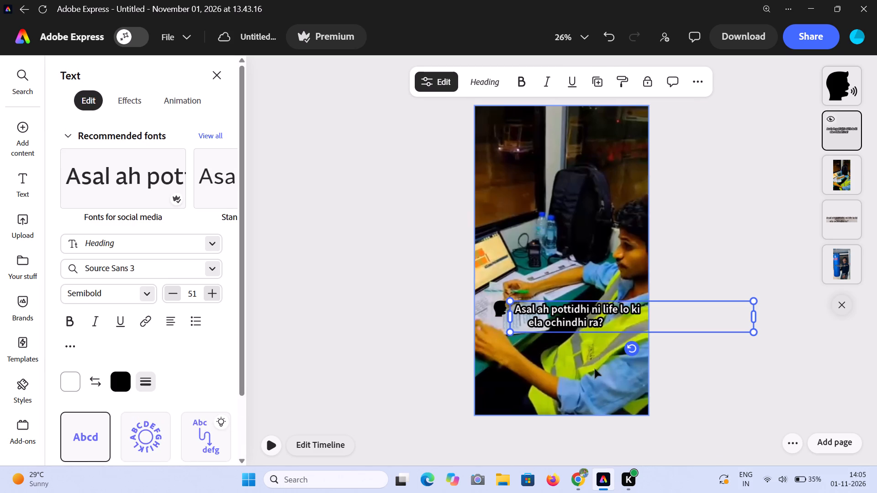
{"action": "left_click", "coordinate": [332, 447]}
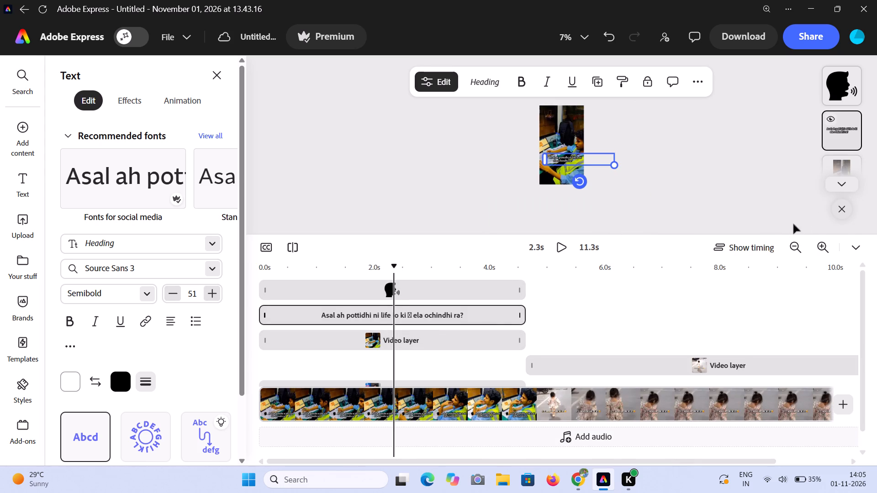
{"action": "left_click", "coordinate": [854, 250]}
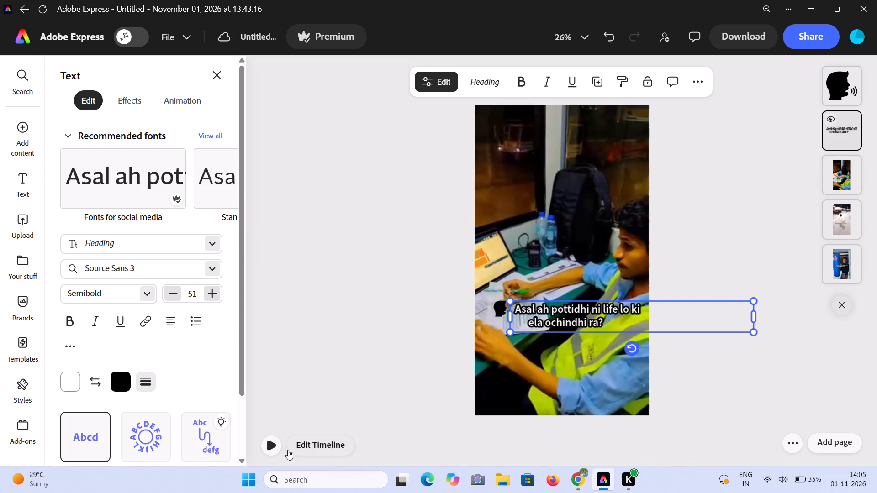
{"action": "left_click", "coordinate": [264, 446]}
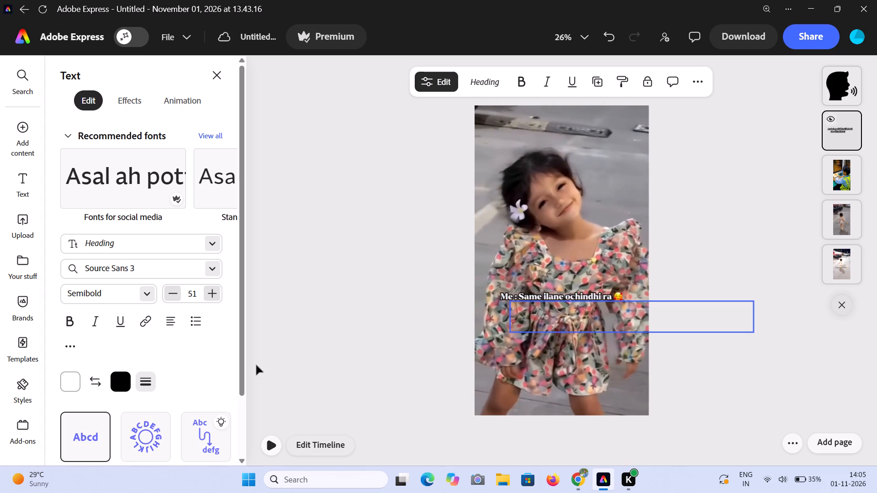
{"action": "left_click", "coordinate": [271, 439]}
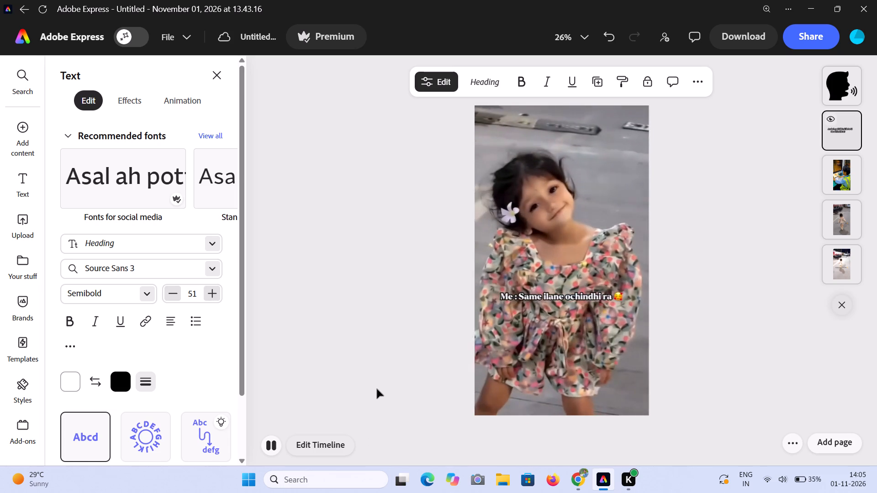
{"action": "left_click", "coordinate": [272, 446]}
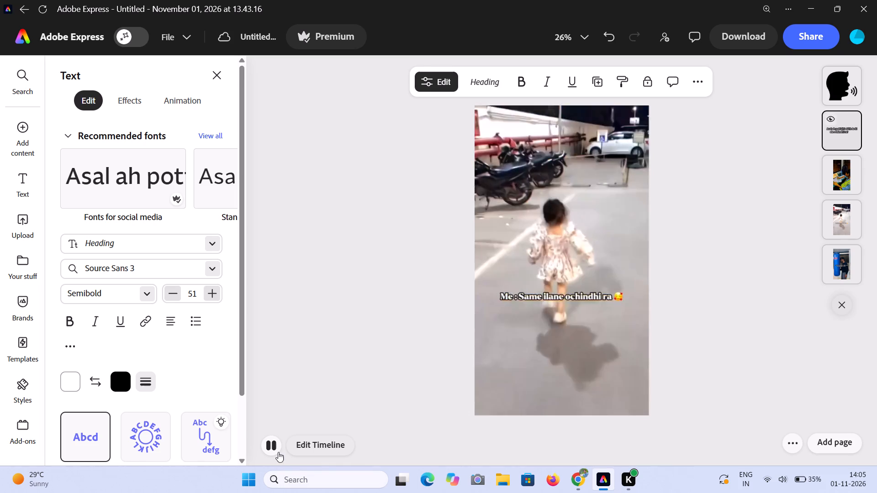
{"action": "left_click", "coordinate": [275, 449]}
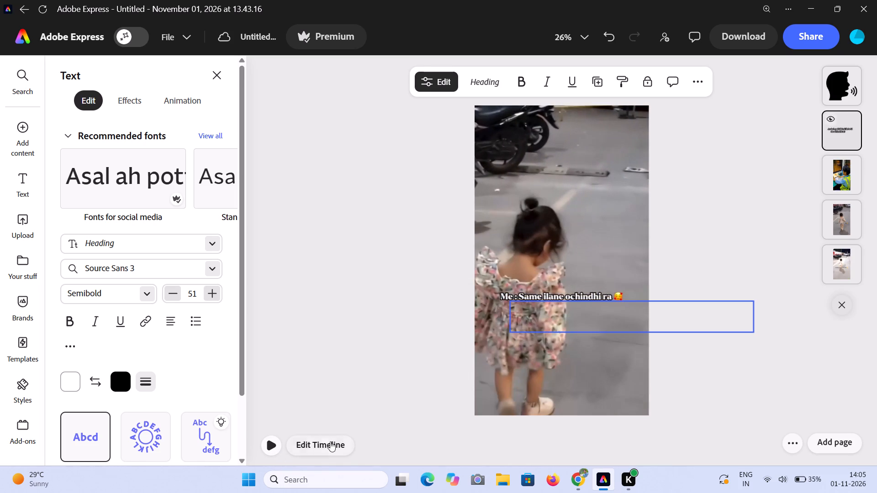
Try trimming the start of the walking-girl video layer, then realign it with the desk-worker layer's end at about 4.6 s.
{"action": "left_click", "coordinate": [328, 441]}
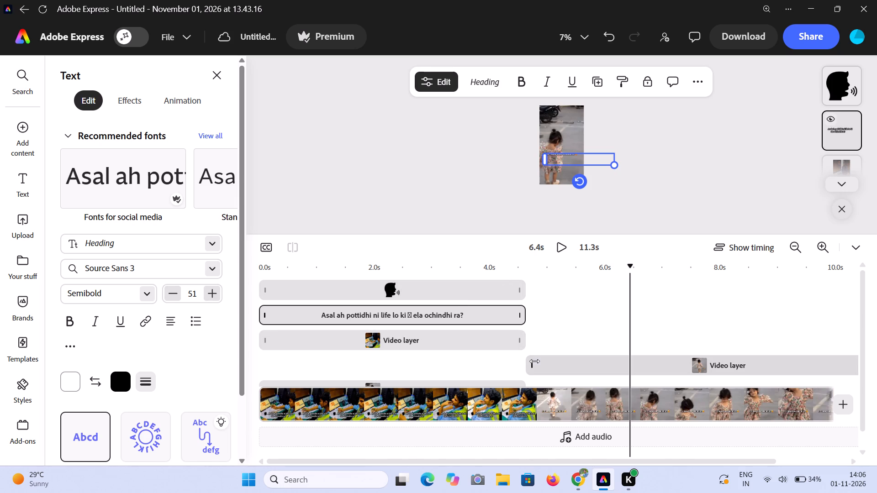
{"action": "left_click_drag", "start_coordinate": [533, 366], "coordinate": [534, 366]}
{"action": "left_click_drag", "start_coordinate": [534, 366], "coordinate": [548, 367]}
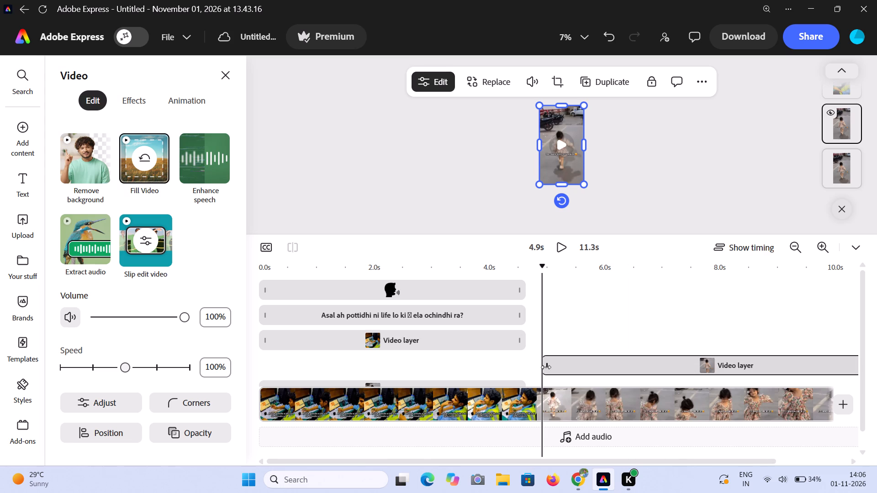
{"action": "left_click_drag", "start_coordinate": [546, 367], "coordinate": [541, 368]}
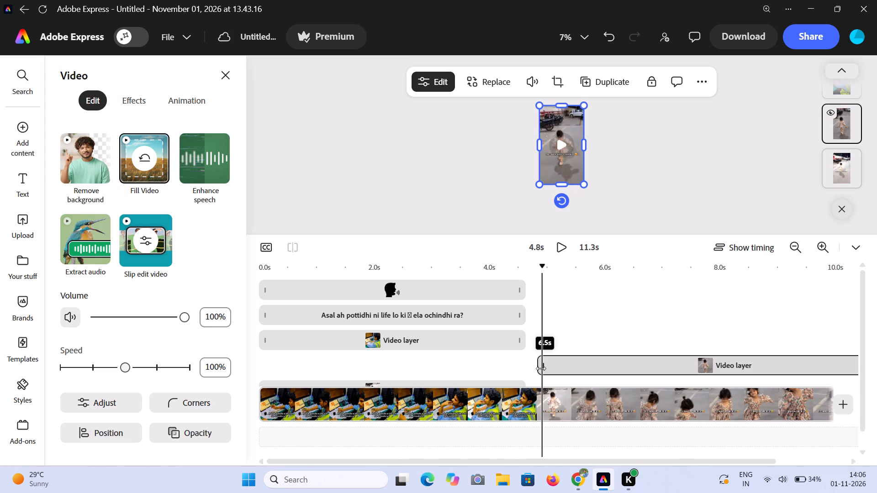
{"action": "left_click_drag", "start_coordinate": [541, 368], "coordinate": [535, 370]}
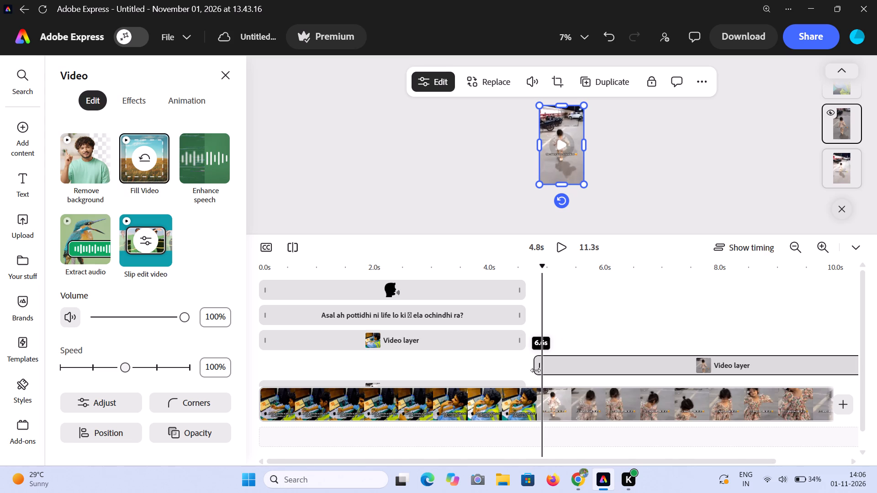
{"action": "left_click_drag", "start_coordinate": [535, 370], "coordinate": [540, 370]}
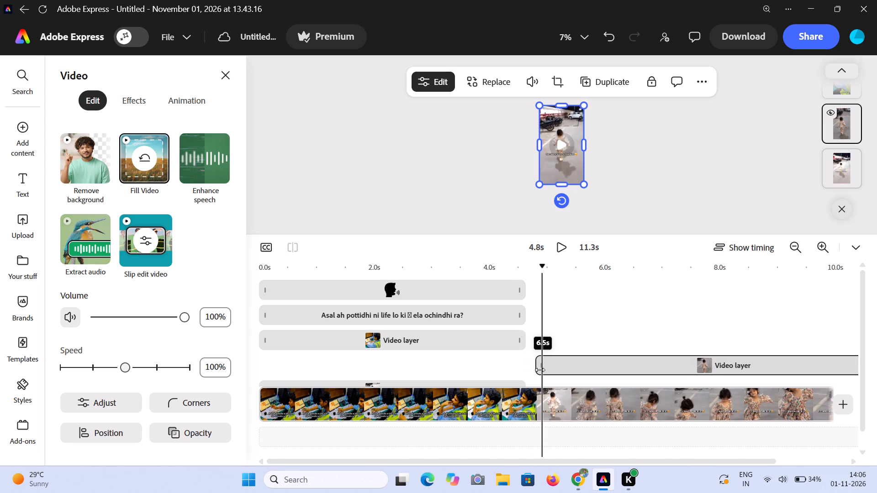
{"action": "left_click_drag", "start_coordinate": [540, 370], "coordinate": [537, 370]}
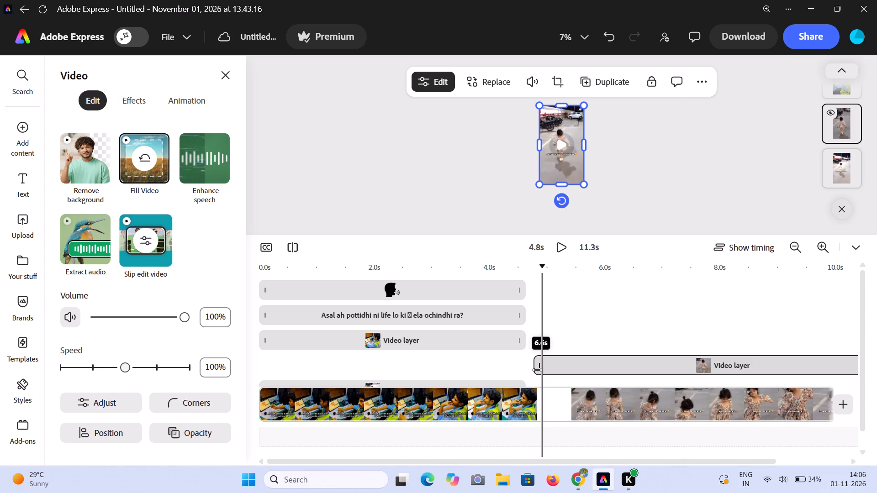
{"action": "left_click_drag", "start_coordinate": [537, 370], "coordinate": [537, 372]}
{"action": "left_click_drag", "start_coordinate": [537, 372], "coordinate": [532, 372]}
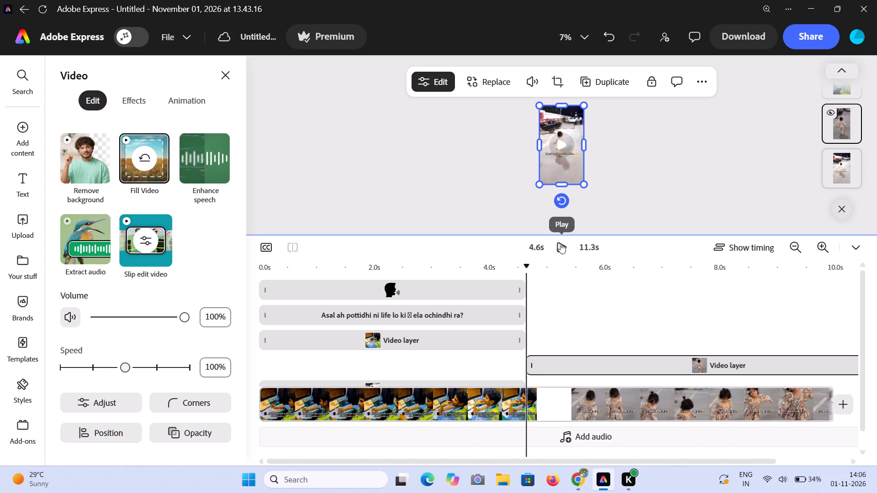
Replay the whole video to check the transition from the desk-worker segment to the walking-girl clip.
{"action": "left_click", "coordinate": [561, 253]}
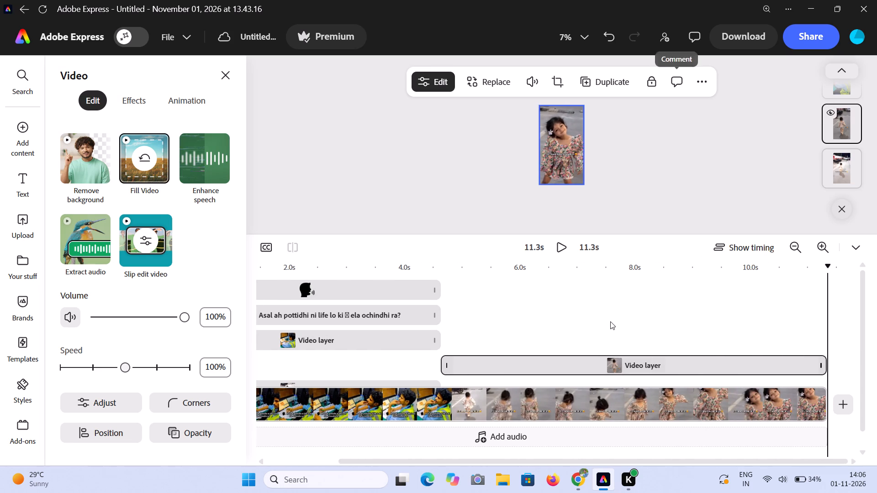
{"action": "left_click", "coordinate": [560, 249]}
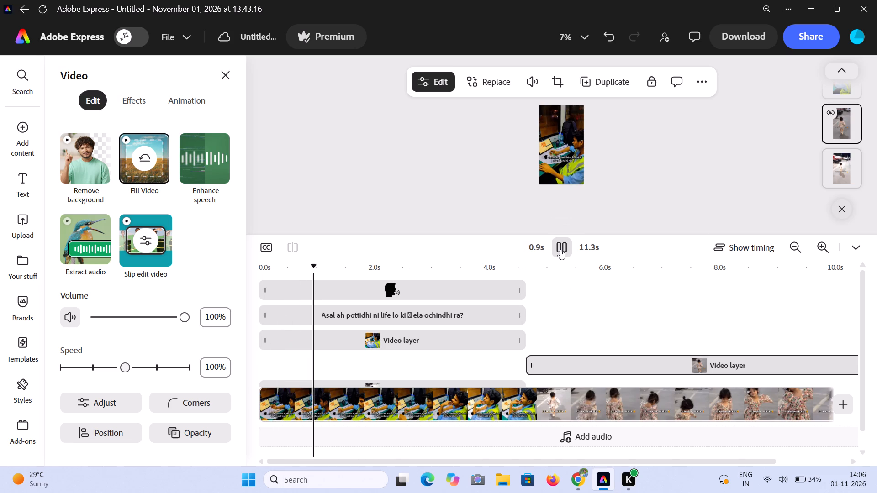
{"action": "left_click", "coordinate": [856, 244]}
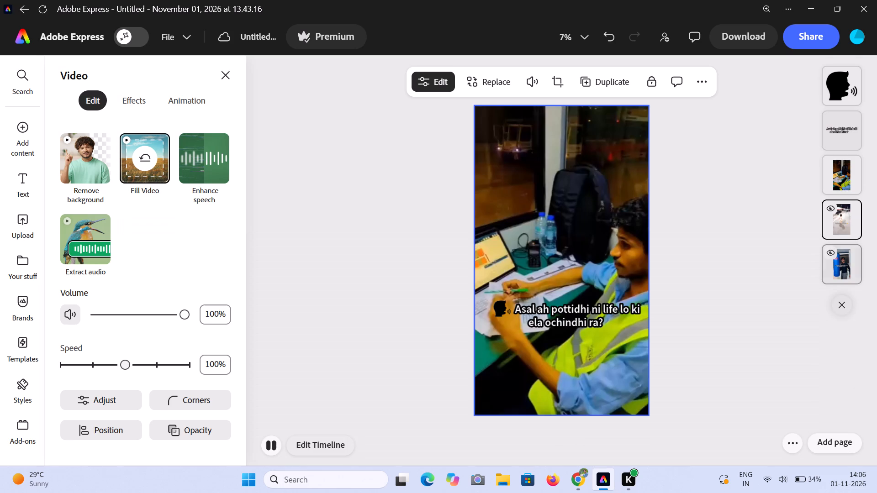
{"action": "left_click", "coordinate": [275, 444]}
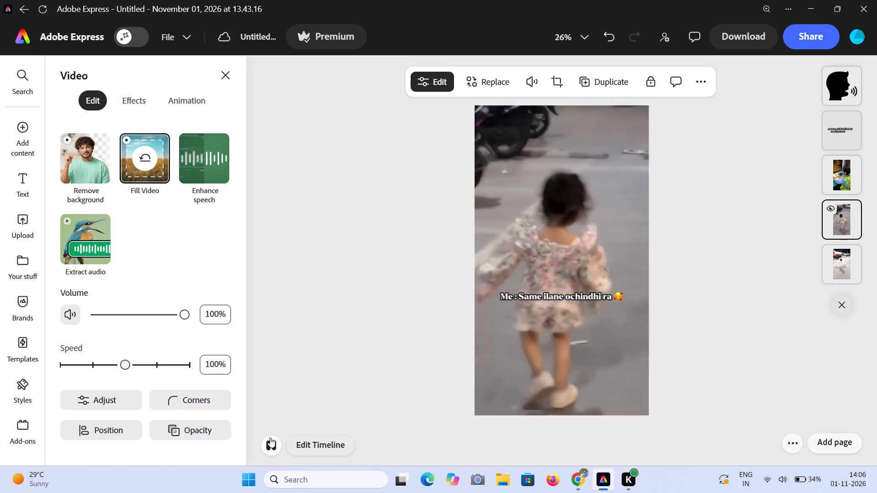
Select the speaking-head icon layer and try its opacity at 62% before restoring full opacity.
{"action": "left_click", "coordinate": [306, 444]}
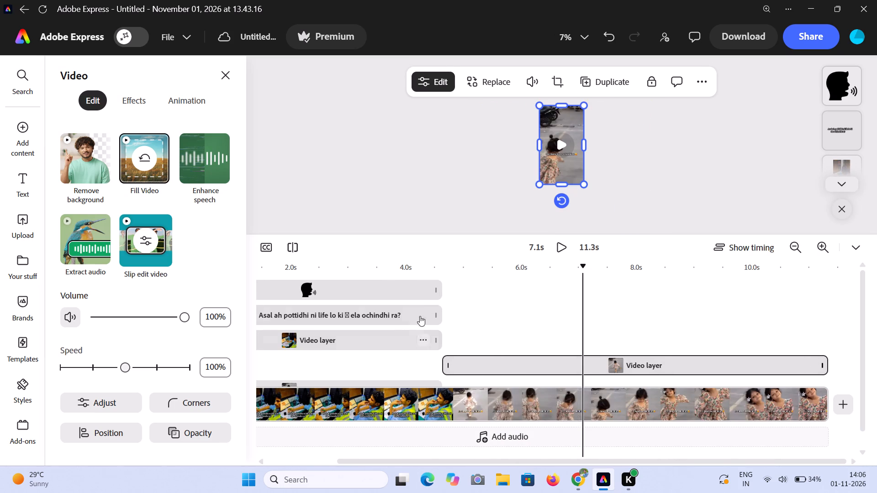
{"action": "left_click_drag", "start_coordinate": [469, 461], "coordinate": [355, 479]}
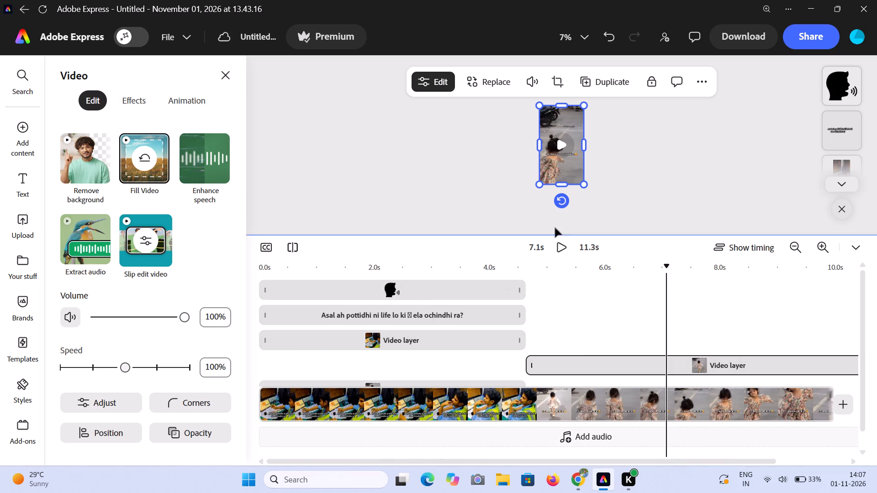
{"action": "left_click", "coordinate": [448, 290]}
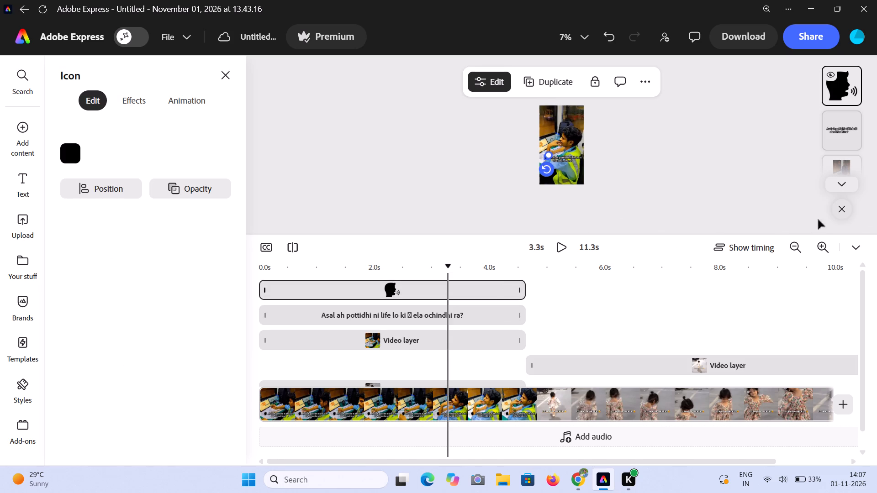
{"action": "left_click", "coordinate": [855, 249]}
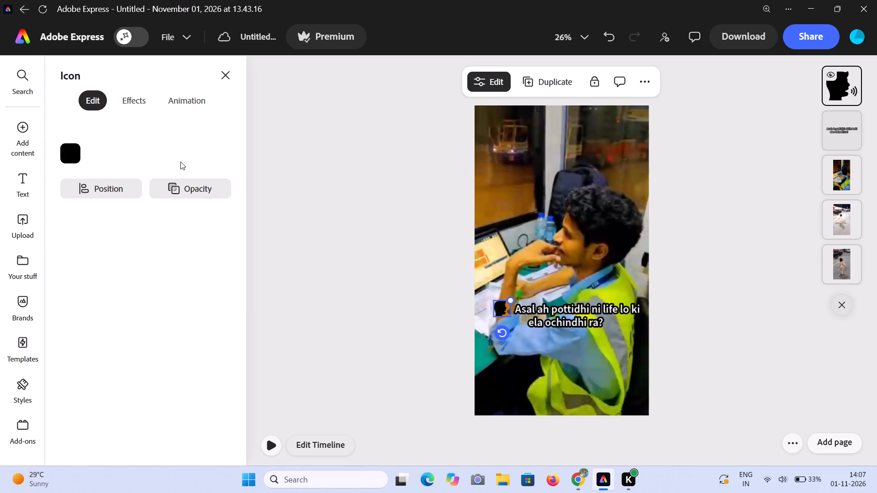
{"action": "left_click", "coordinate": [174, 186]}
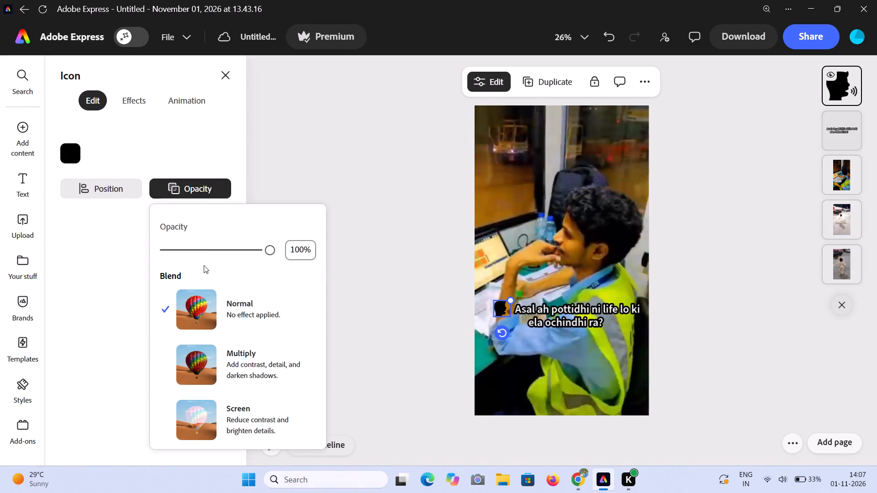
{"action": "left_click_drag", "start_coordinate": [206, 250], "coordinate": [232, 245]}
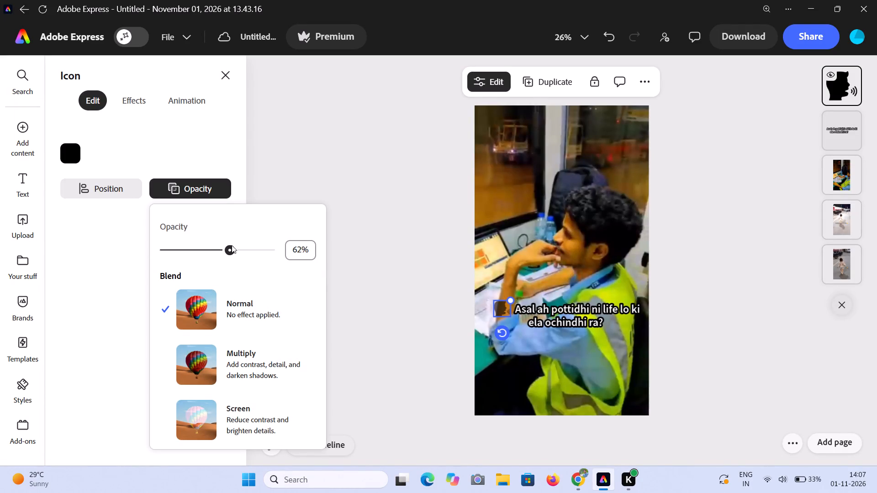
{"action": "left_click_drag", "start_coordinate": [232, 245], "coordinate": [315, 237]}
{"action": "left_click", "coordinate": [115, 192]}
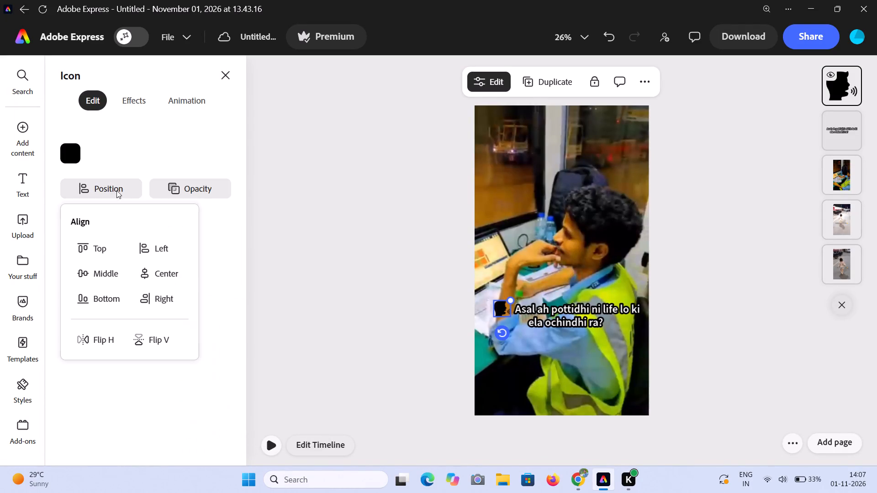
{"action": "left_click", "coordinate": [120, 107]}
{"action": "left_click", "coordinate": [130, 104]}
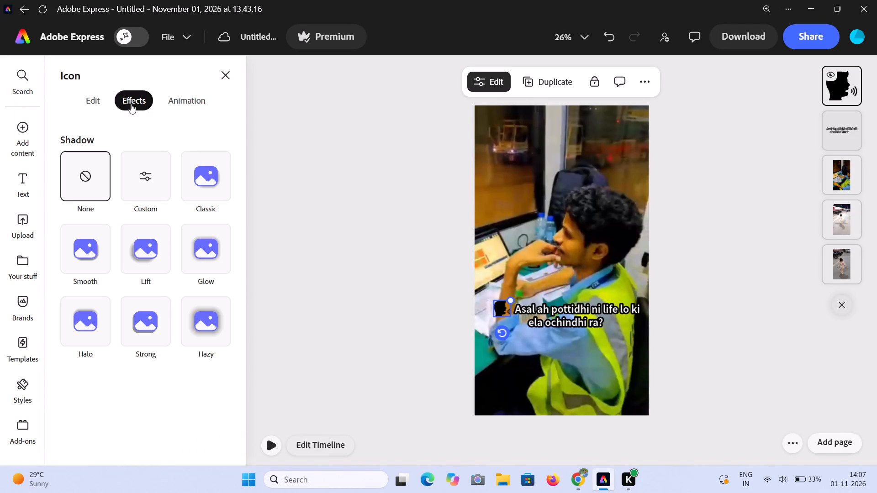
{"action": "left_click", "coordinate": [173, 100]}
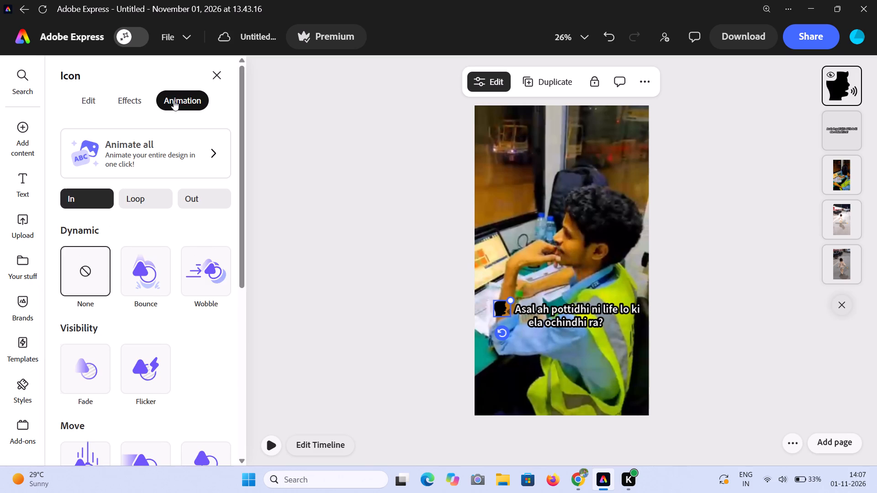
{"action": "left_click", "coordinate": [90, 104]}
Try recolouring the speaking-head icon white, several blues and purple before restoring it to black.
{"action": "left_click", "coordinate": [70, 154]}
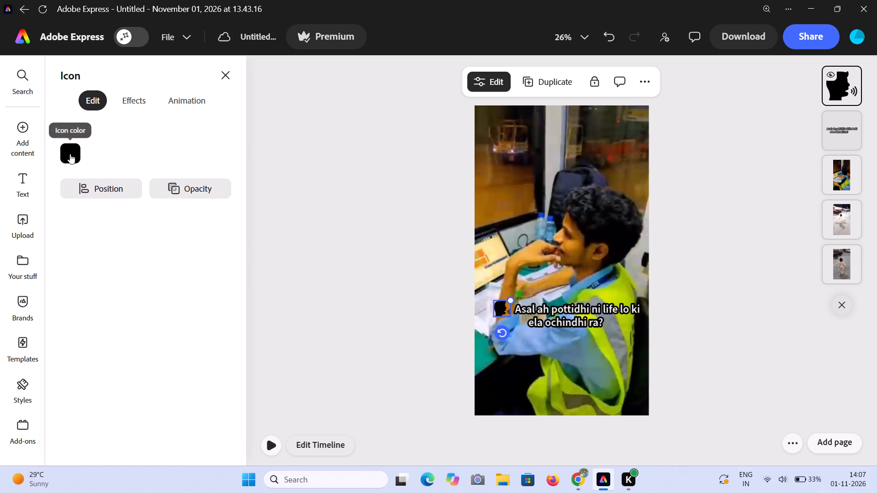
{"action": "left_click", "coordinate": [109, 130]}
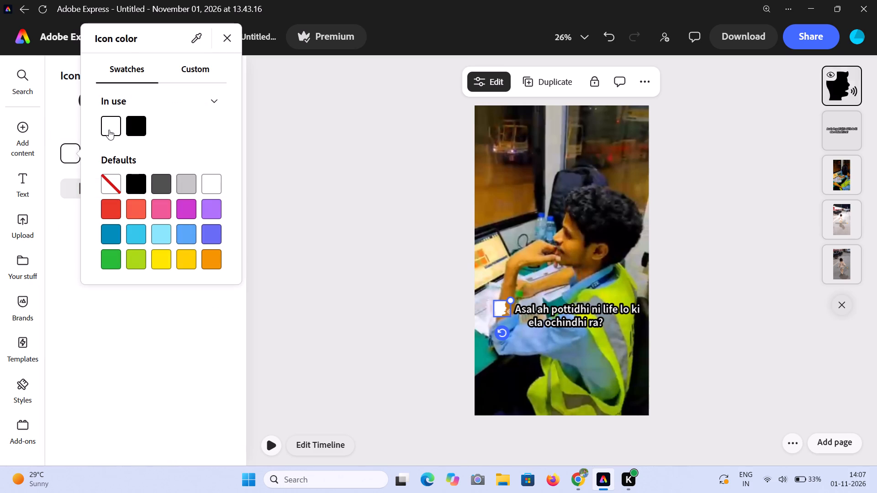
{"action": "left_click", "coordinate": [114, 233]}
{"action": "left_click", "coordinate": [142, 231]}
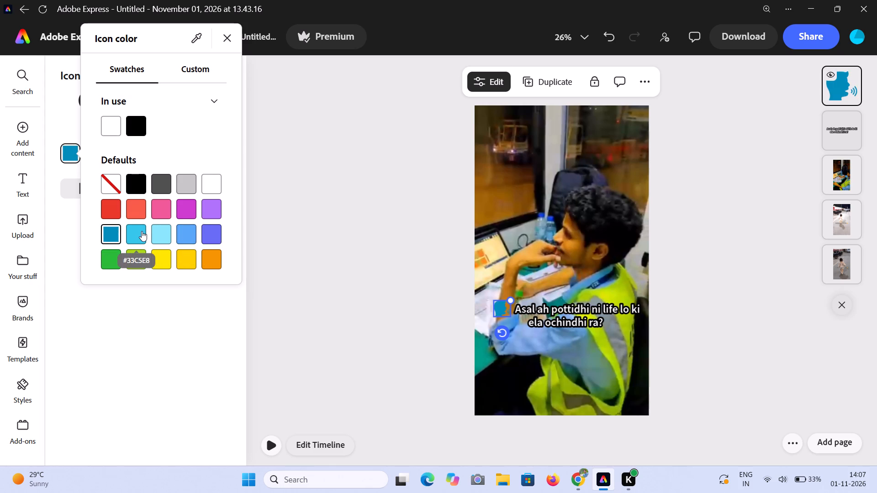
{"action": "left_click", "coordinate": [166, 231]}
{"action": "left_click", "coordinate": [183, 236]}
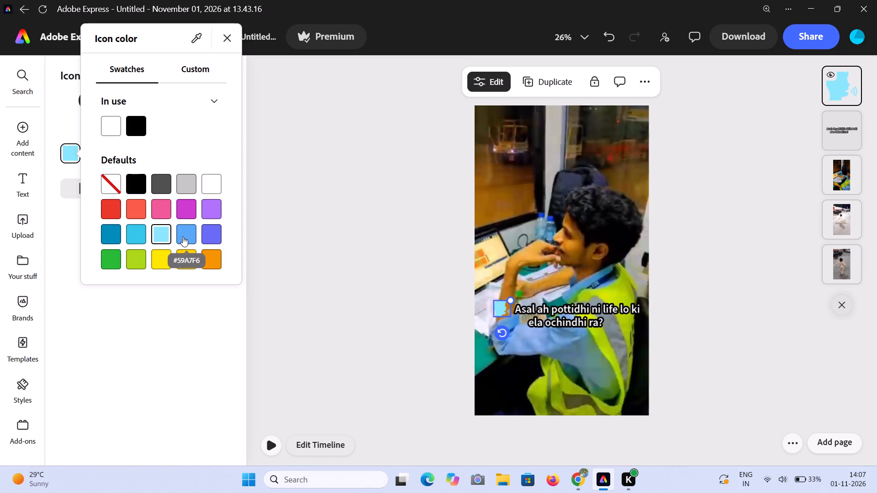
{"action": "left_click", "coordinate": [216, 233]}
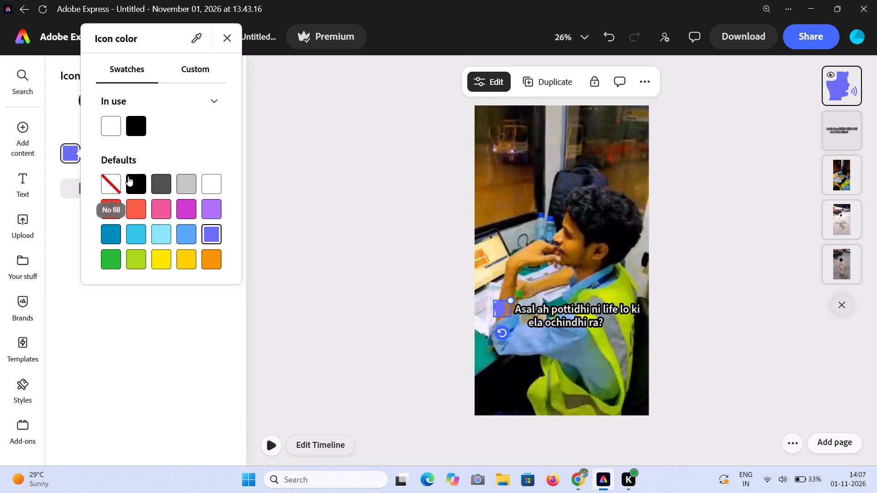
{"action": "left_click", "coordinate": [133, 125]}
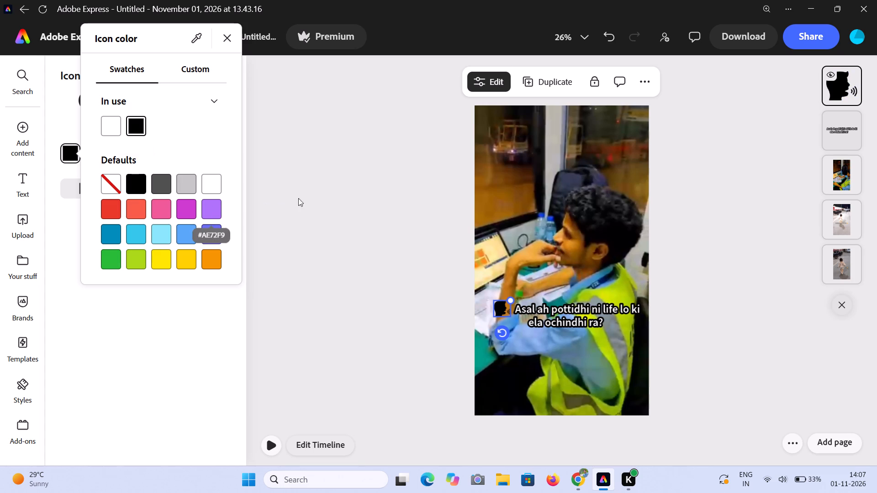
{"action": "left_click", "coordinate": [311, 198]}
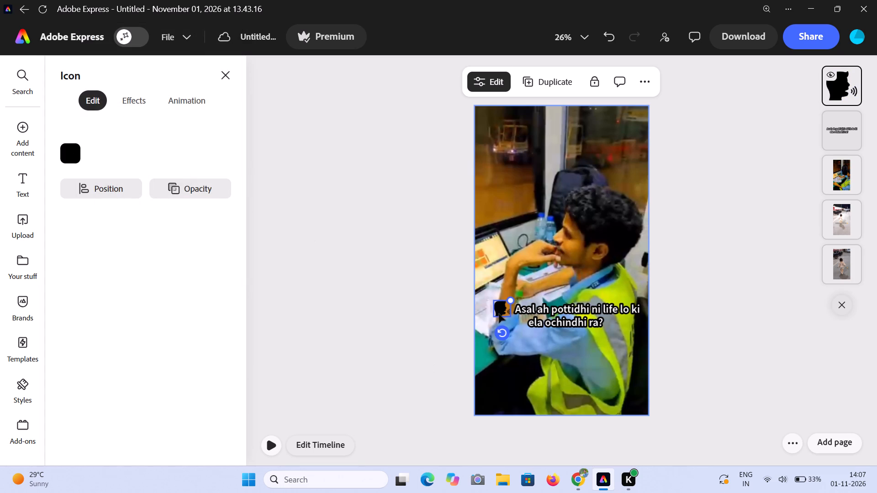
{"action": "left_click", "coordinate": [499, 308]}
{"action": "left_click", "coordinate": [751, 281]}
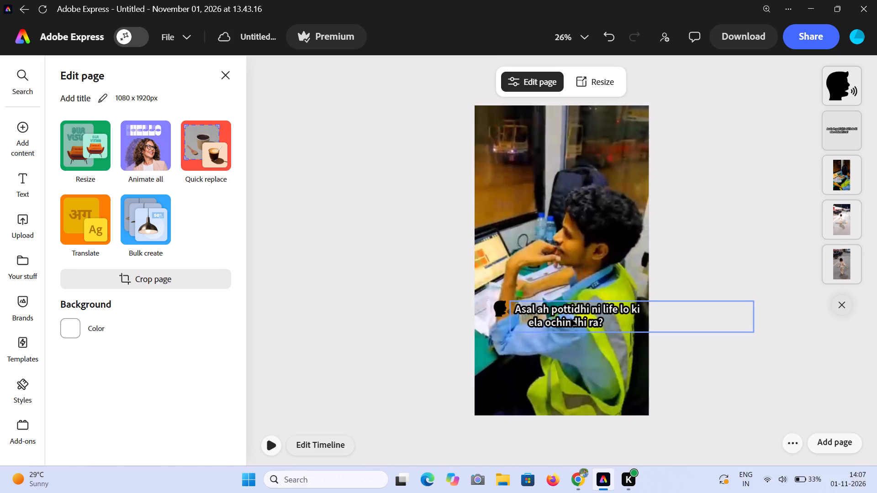
Insert a colon and a space at the start of the caption over the desk-worker clip.
{"action": "left_click", "coordinate": [616, 320]}
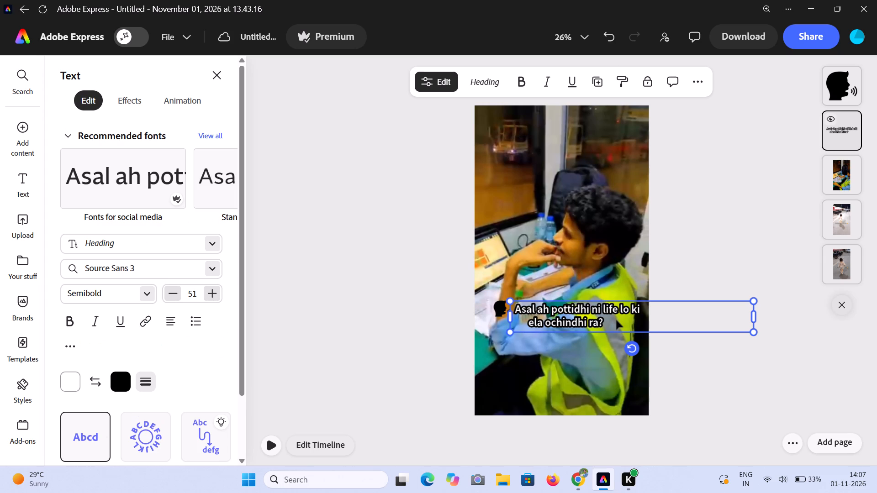
{"action": "left_click", "coordinate": [513, 310]}
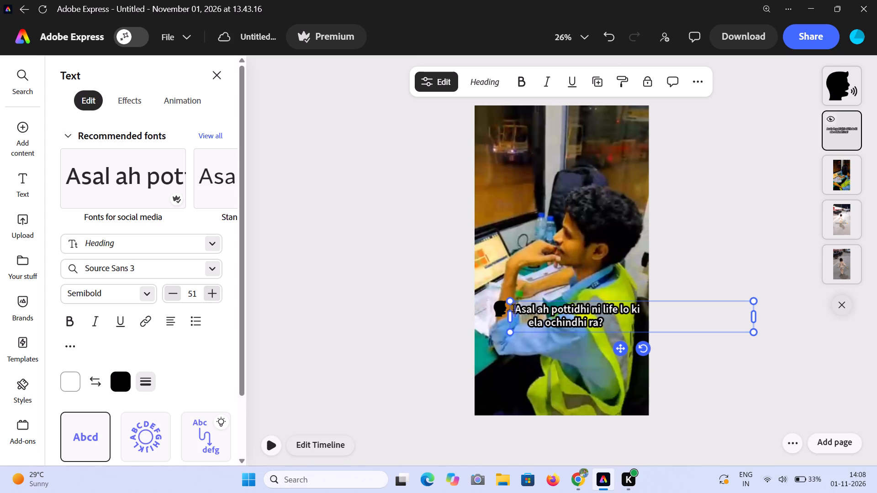
{"action": "key", "text": "shift+colon"}
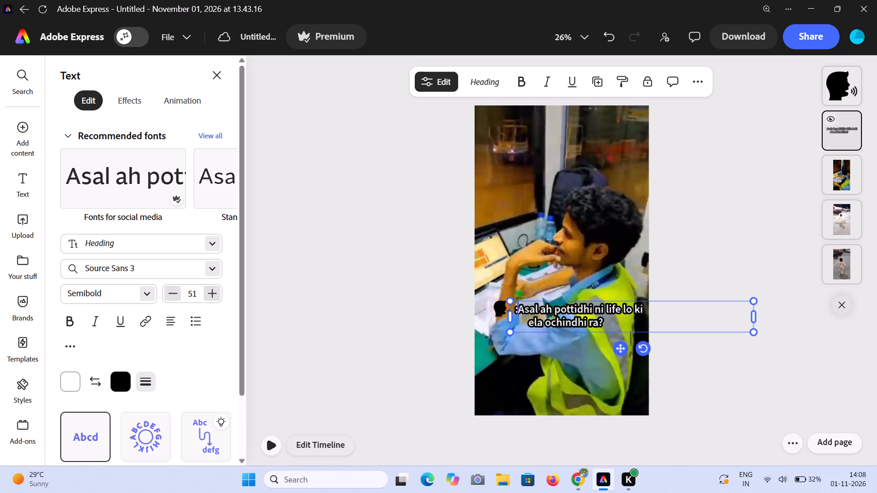
{"action": "key", "text": "space"}
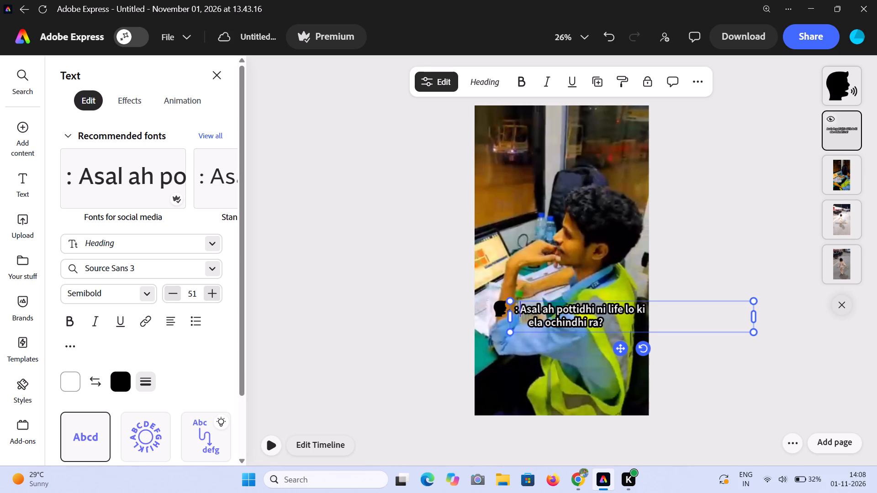
{"action": "left_click", "coordinate": [614, 325]}
Search the icon elements for "eyes" and browse the results for a suitable eyes icon.
{"action": "left_click", "coordinate": [21, 180]}
{"action": "left_click", "coordinate": [21, 180]}
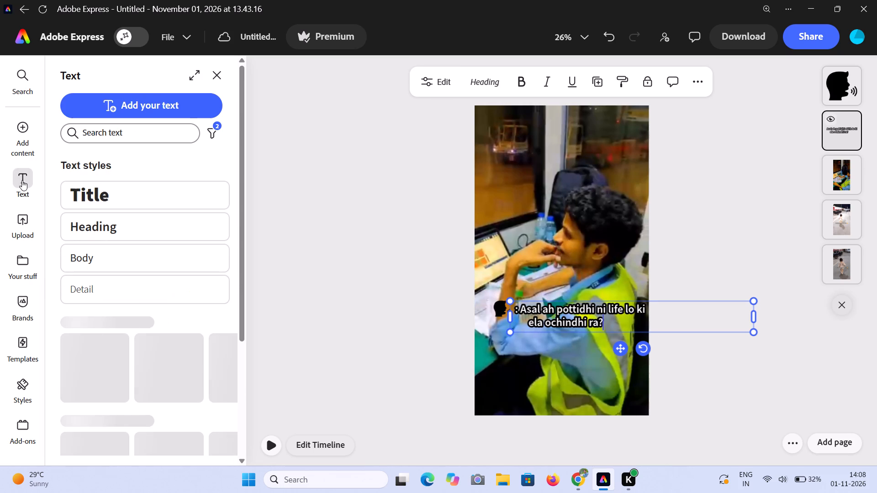
{"action": "left_click", "coordinate": [17, 138]}
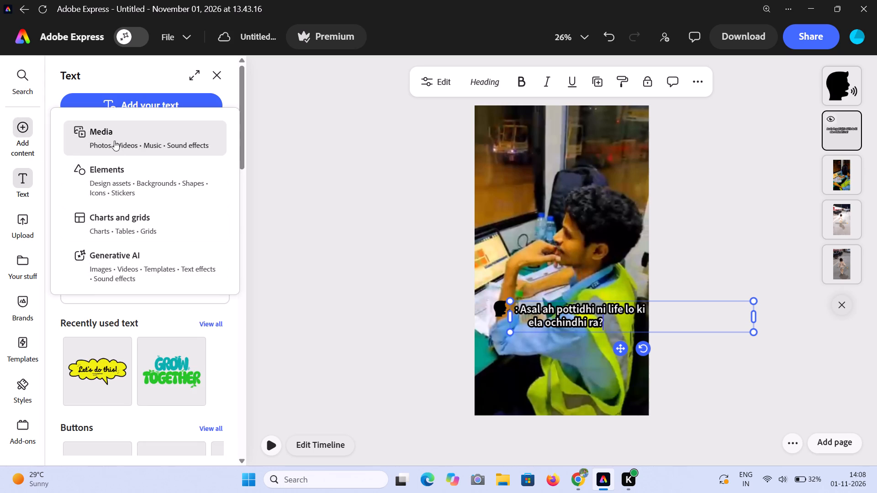
{"action": "left_click", "coordinate": [122, 171]}
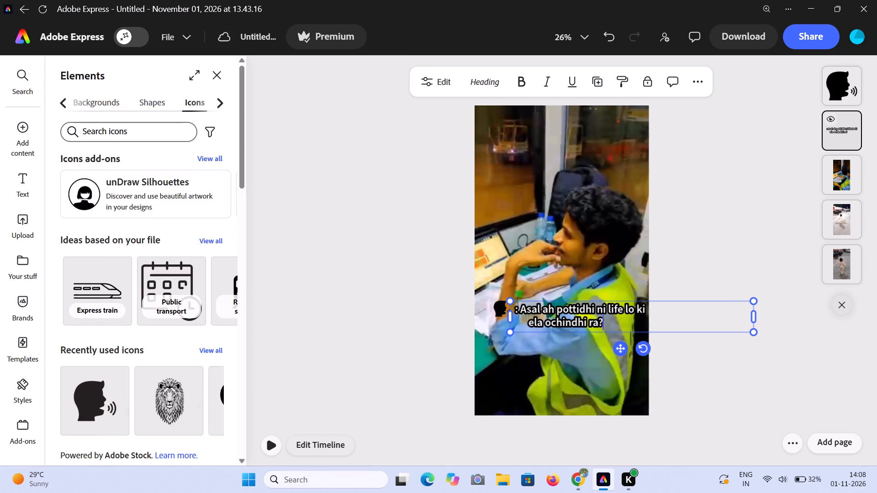
{"action": "left_click", "coordinate": [148, 132]}
{"action": "type", "text": "eu"}
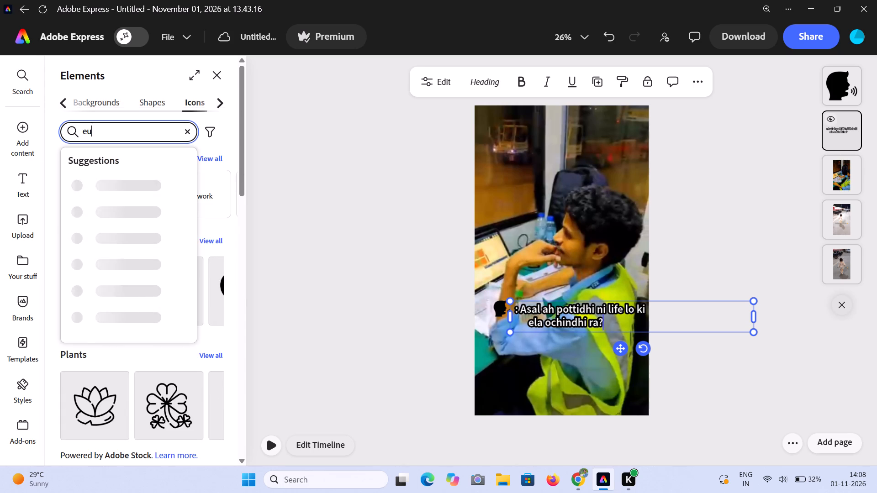
{"action": "key", "text": "BackSpace"}
{"action": "type", "text": "yes"}
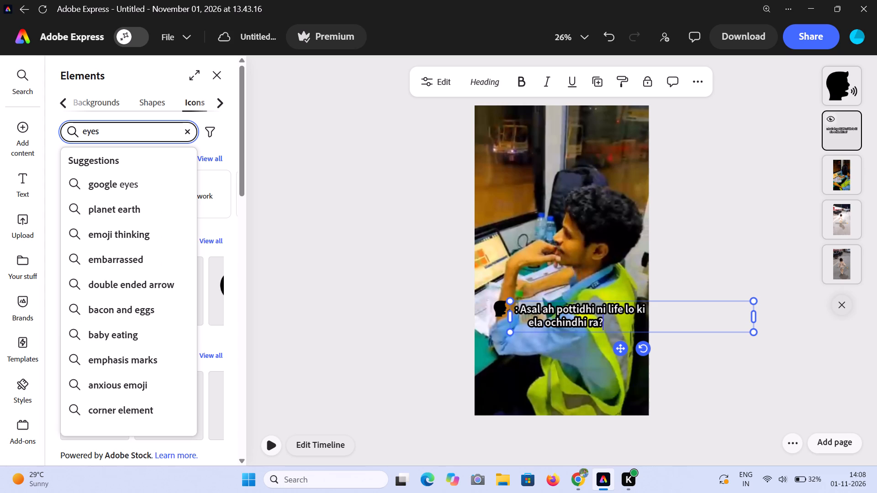
{"action": "key", "text": "Return"}
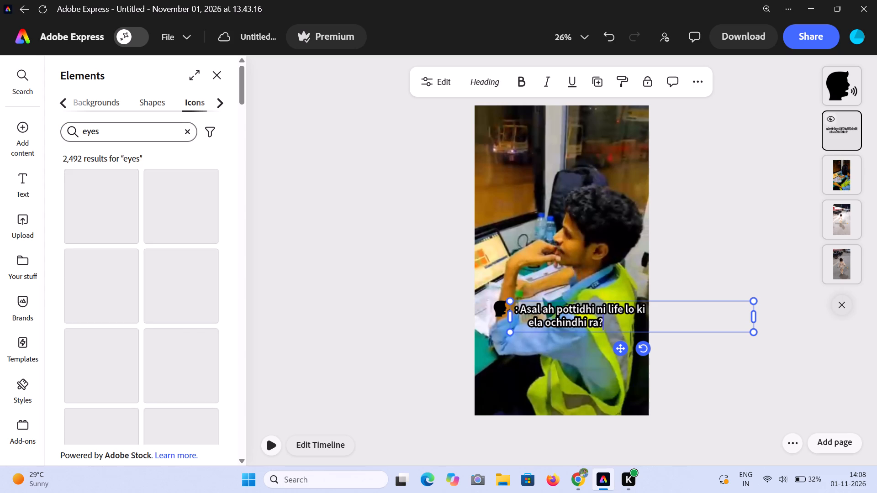
{"action": "scroll", "coordinate": [146, 299], "scroll_direction": "down", "scroll_amount": 2}
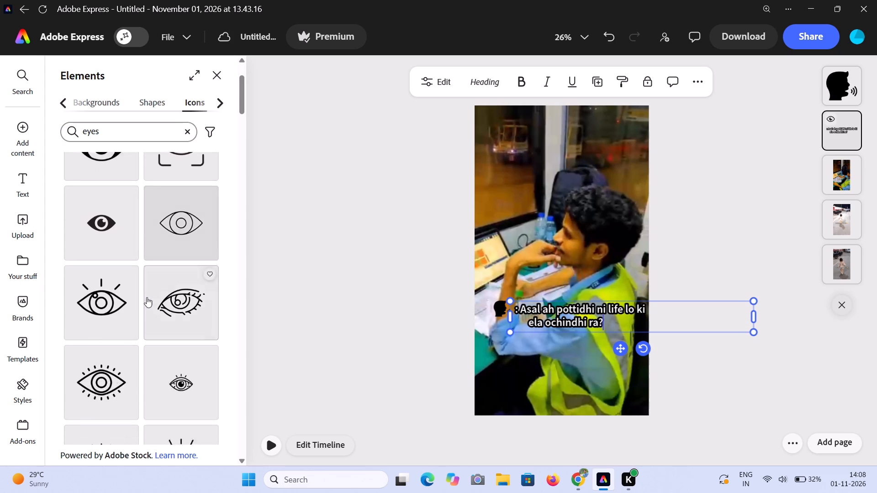
{"action": "scroll", "coordinate": [147, 297], "scroll_direction": "down", "scroll_amount": 13}
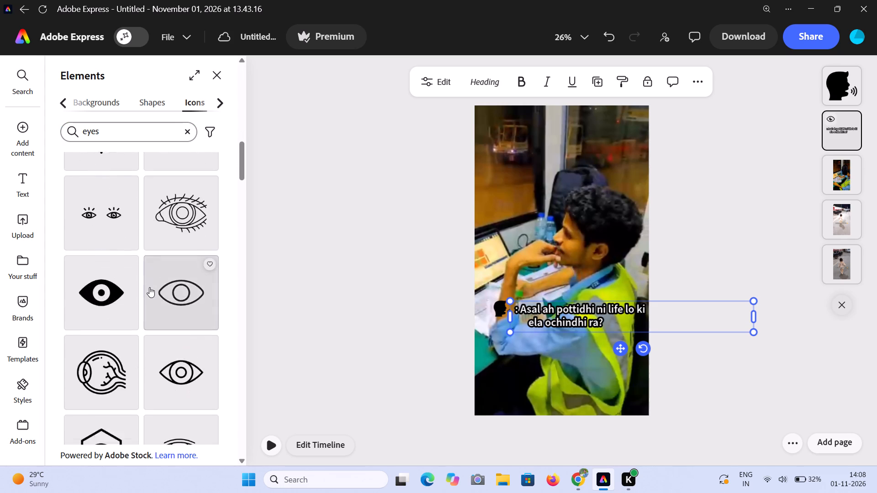
{"action": "scroll", "coordinate": [149, 287], "scroll_direction": "down", "scroll_amount": 19}
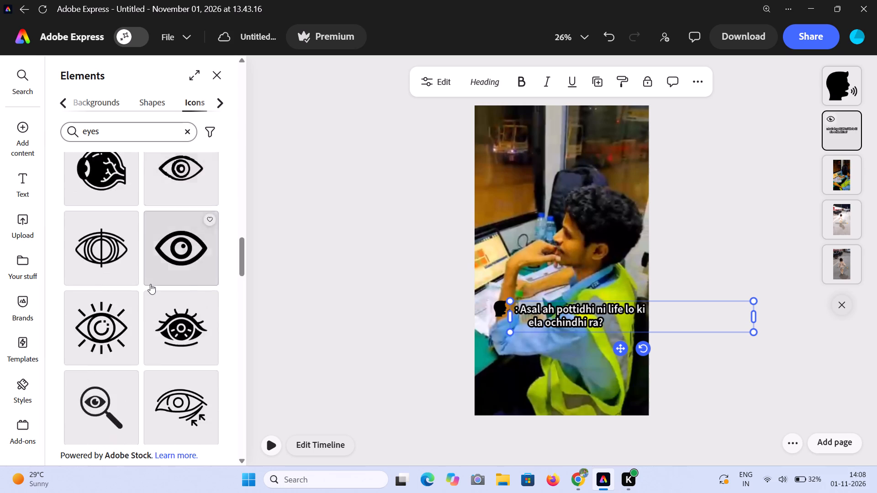
{"action": "scroll", "coordinate": [150, 284], "scroll_direction": "down", "scroll_amount": 17}
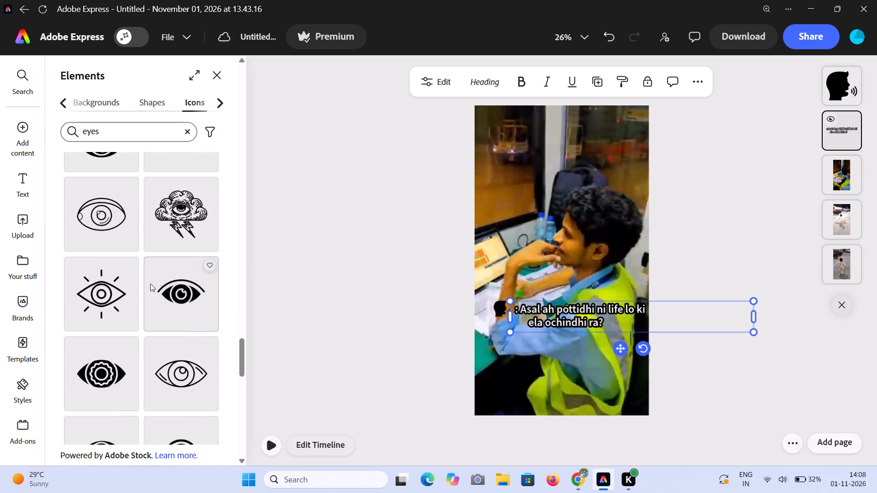
{"action": "scroll", "coordinate": [150, 283], "scroll_direction": "down", "scroll_amount": 16}
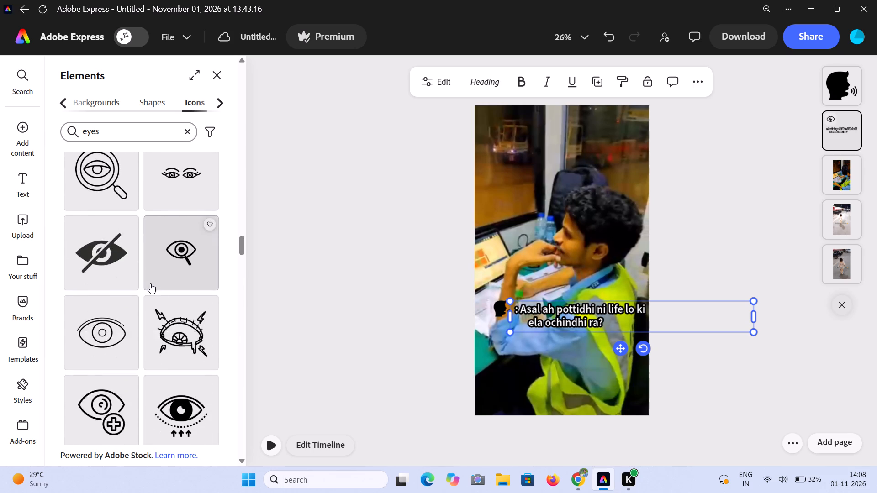
{"action": "scroll", "coordinate": [150, 283], "scroll_direction": "down", "scroll_amount": 3}
Refine the icon search to "two eyes" and look through the results for a pair of eyes.
{"action": "key", "text": "Left"}
{"action": "key", "text": "Left"}
{"action": "key", "text": "Left"}
{"action": "key", "text": "Left"}
{"action": "key", "text": "Left"}
{"action": "key", "text": "Left"}
{"action": "key", "text": "Left"}
{"action": "key", "text": "Left"}
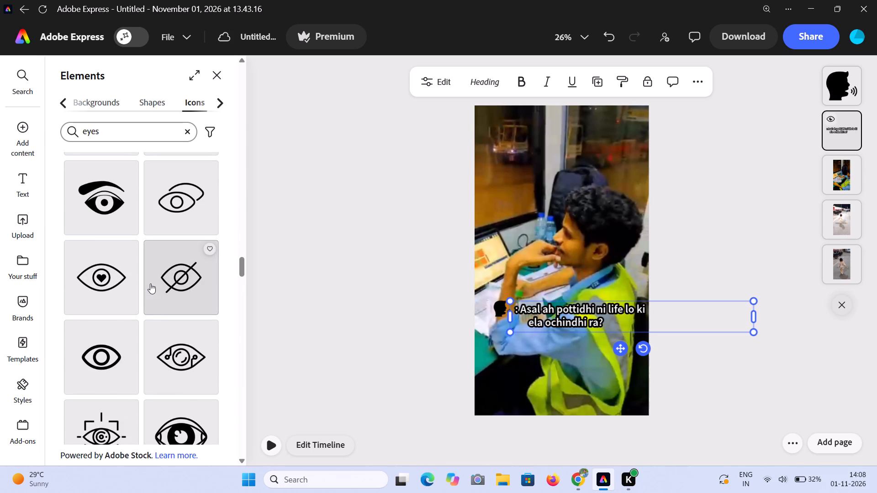
{"action": "key", "text": "Left"}
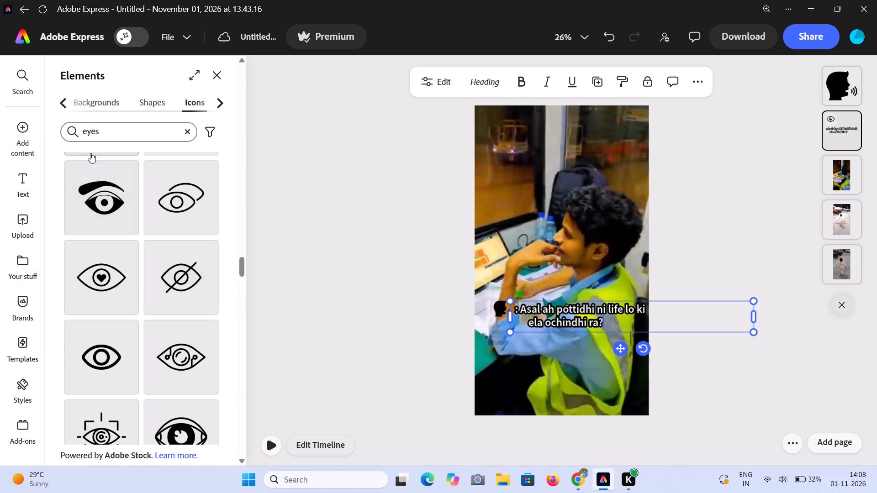
{"action": "left_click", "coordinate": [85, 135]}
{"action": "key", "text": "Left"}
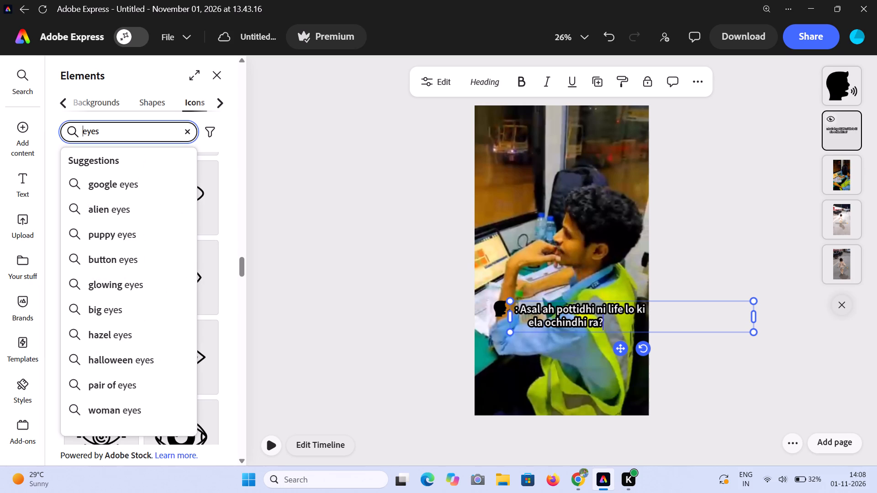
{"action": "type", "text": "two"}
{"action": "key", "text": "space"}
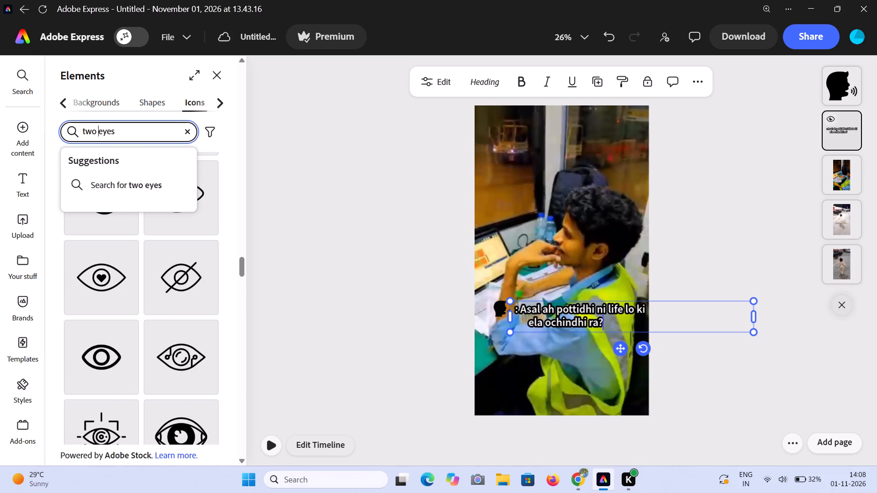
{"action": "key", "text": "Return"}
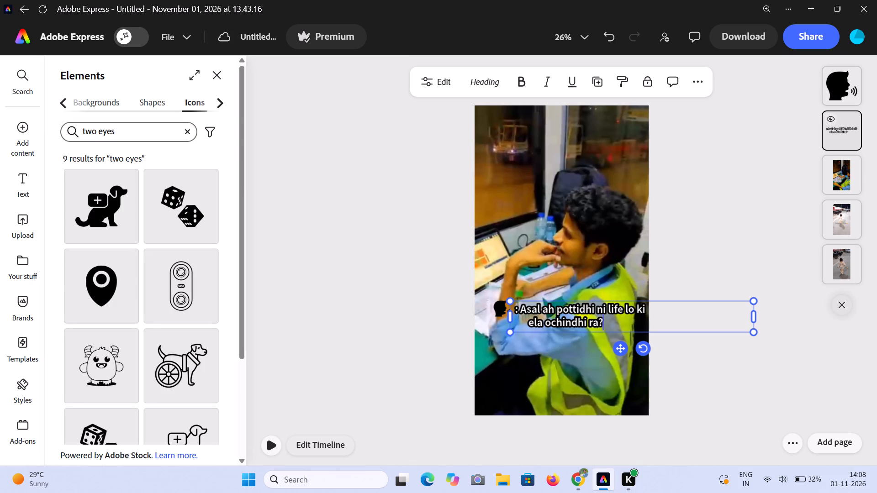
{"action": "scroll", "coordinate": [121, 277], "scroll_direction": "down", "scroll_amount": 6}
{"action": "scroll", "coordinate": [122, 274], "scroll_direction": "up", "scroll_amount": 5}
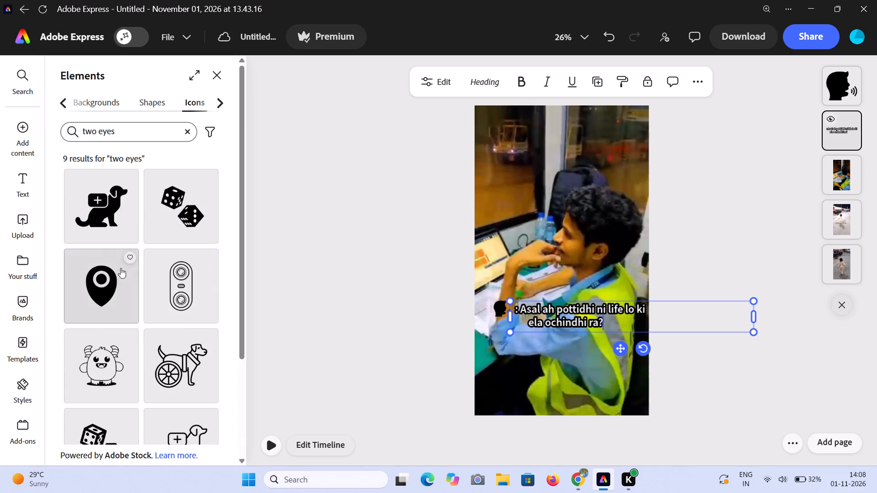
Search the icon elements for "eyes long" and look through the results for a pair of eyes.
{"action": "left_click", "coordinate": [127, 123]}
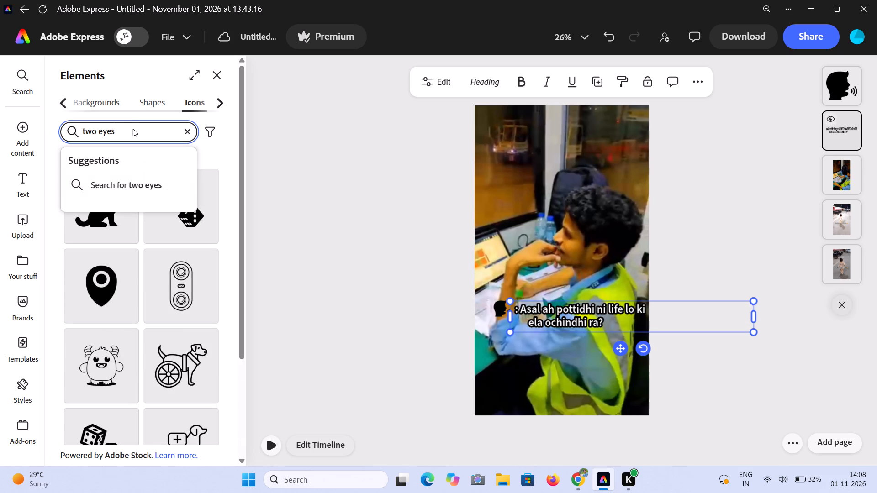
{"action": "key", "text": "BackSpace"}
{"action": "key", "text": "BackSpace"}
{"action": "key", "text": "BackSpace"}
{"action": "key", "text": "BackSpace"}
{"action": "key", "text": "BackSpace"}
{"action": "key", "text": "BackSpace"}
{"action": "key", "text": "BackSpace"}
{"action": "key", "text": "BackSpace"}
{"action": "key", "text": "BackSpace"}
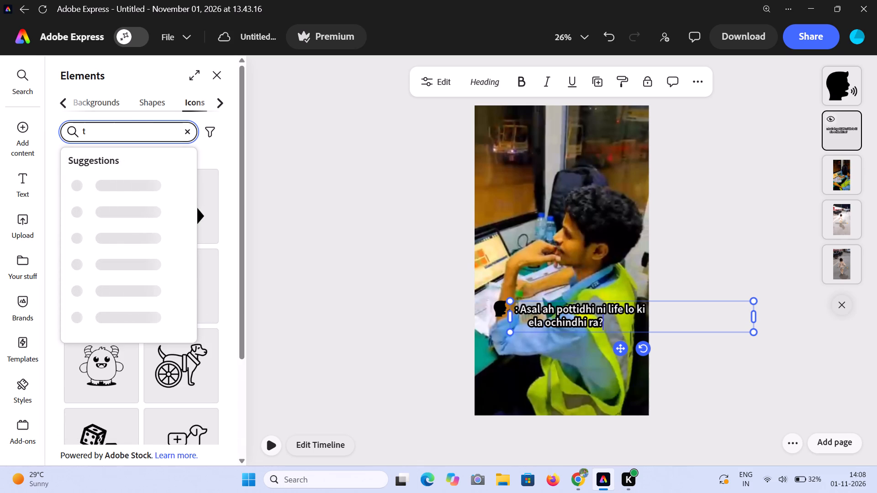
{"action": "type", "text": "eyes long"}
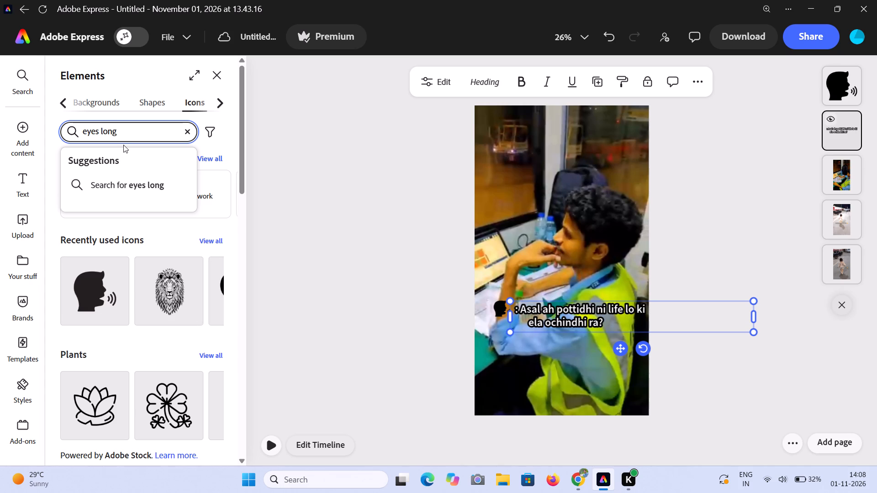
{"action": "key", "text": "Return"}
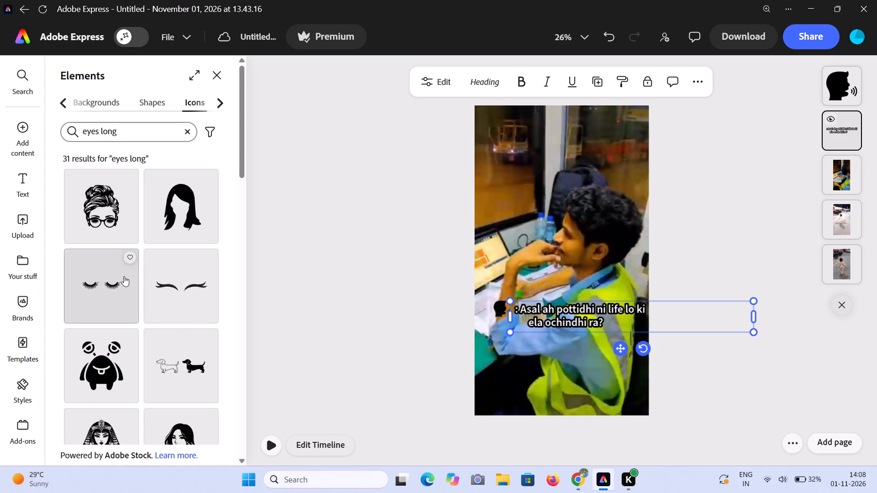
{"action": "scroll", "coordinate": [124, 276], "scroll_direction": "down", "scroll_amount": 15}
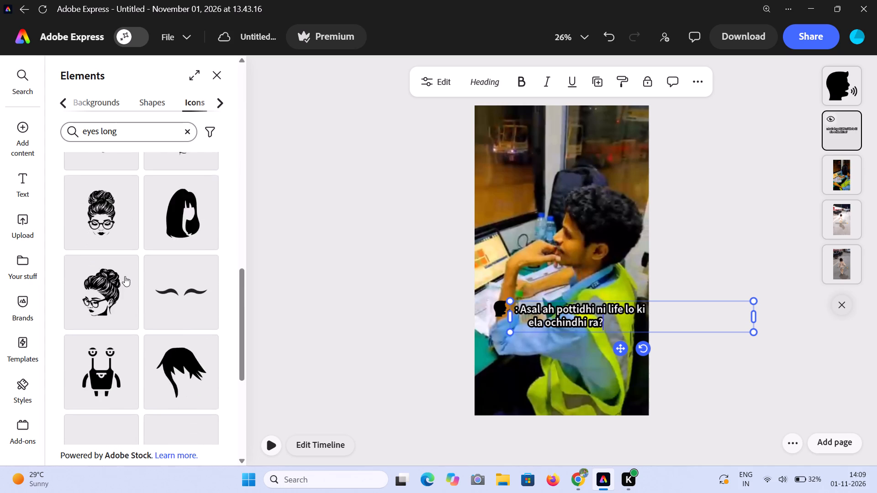
{"action": "scroll", "coordinate": [125, 276], "scroll_direction": "down", "scroll_amount": 3}
{"action": "scroll", "coordinate": [130, 273], "scroll_direction": "up", "scroll_amount": 4}
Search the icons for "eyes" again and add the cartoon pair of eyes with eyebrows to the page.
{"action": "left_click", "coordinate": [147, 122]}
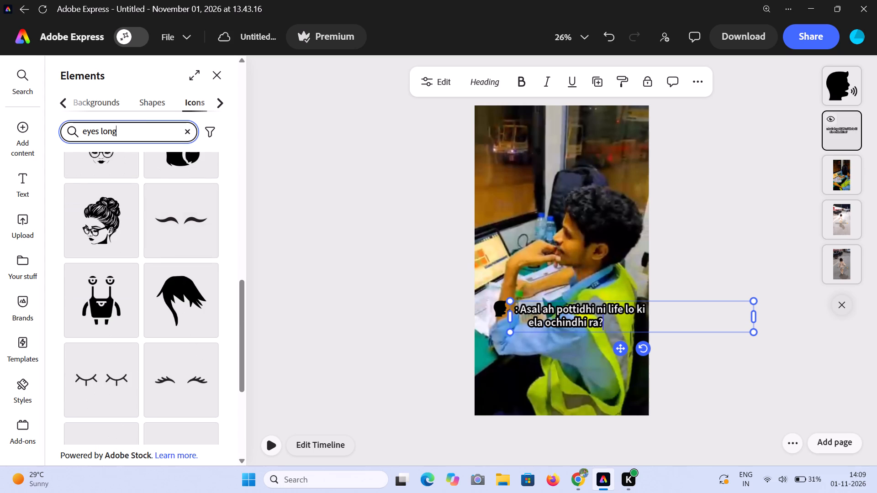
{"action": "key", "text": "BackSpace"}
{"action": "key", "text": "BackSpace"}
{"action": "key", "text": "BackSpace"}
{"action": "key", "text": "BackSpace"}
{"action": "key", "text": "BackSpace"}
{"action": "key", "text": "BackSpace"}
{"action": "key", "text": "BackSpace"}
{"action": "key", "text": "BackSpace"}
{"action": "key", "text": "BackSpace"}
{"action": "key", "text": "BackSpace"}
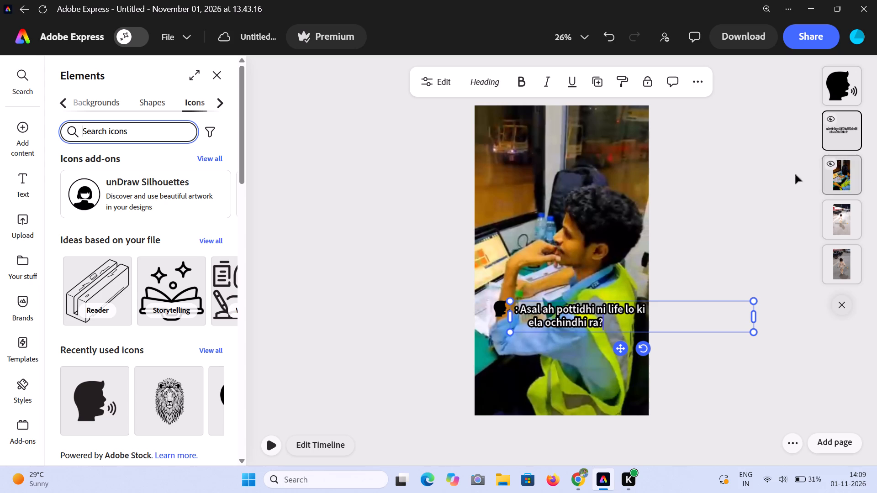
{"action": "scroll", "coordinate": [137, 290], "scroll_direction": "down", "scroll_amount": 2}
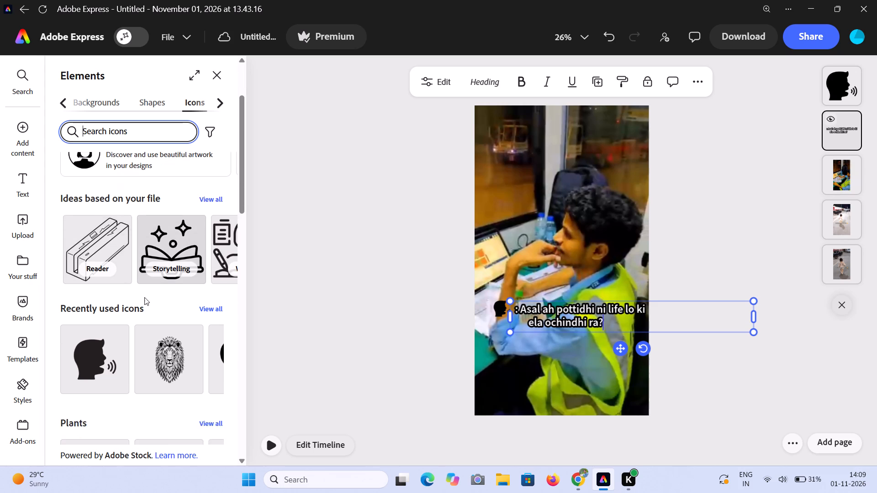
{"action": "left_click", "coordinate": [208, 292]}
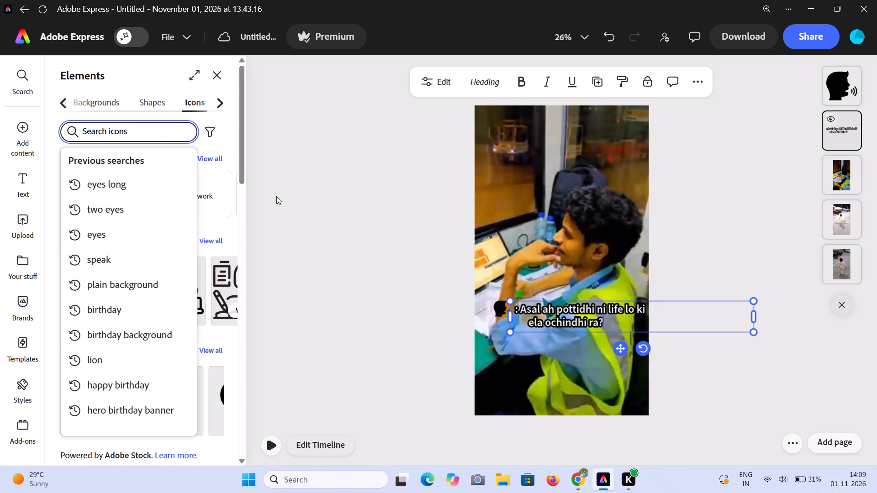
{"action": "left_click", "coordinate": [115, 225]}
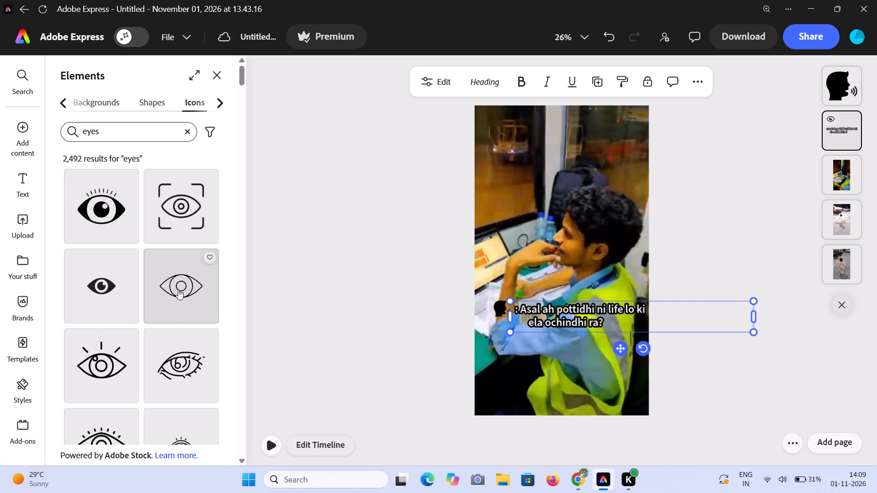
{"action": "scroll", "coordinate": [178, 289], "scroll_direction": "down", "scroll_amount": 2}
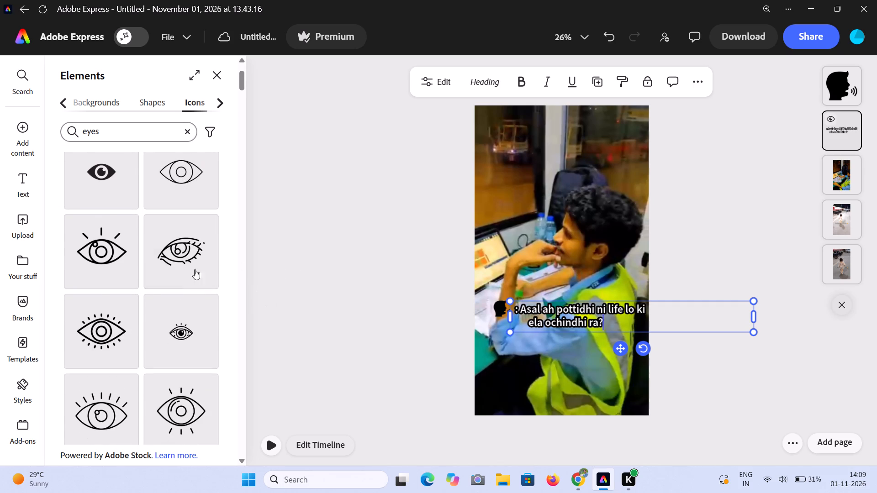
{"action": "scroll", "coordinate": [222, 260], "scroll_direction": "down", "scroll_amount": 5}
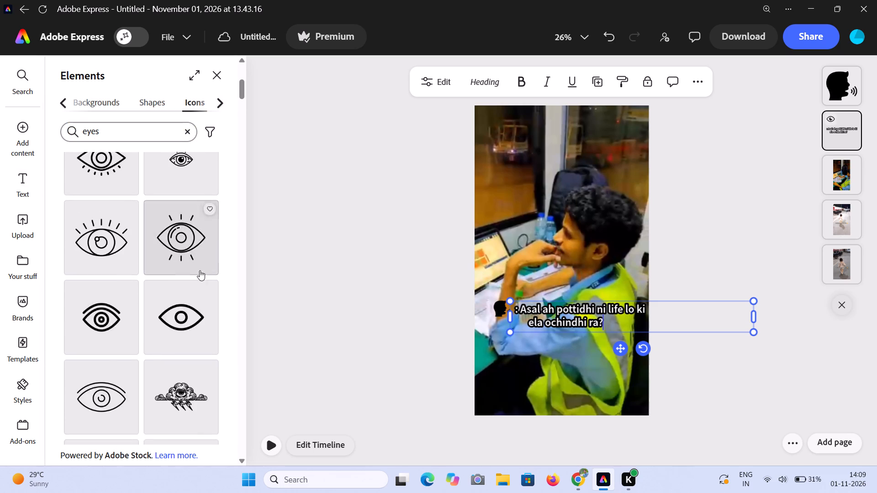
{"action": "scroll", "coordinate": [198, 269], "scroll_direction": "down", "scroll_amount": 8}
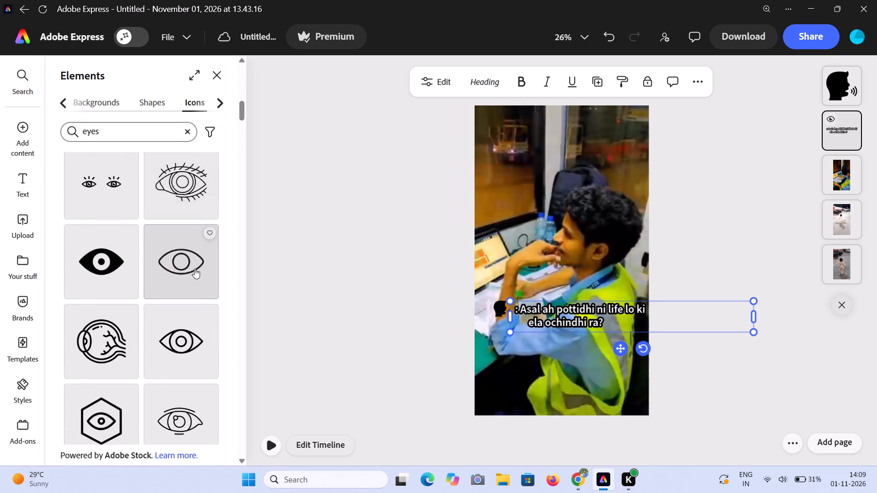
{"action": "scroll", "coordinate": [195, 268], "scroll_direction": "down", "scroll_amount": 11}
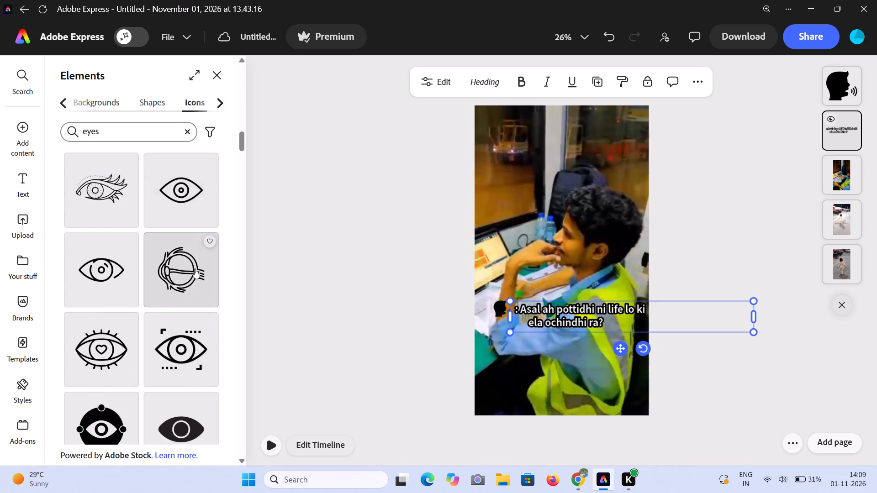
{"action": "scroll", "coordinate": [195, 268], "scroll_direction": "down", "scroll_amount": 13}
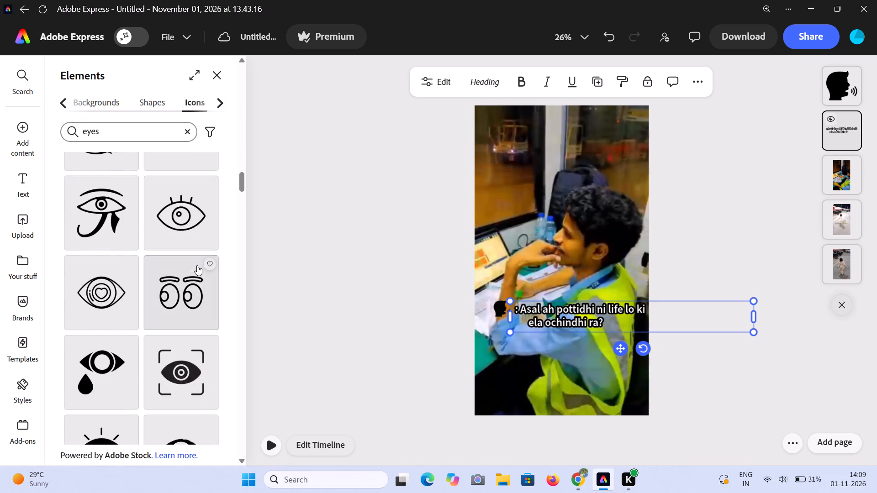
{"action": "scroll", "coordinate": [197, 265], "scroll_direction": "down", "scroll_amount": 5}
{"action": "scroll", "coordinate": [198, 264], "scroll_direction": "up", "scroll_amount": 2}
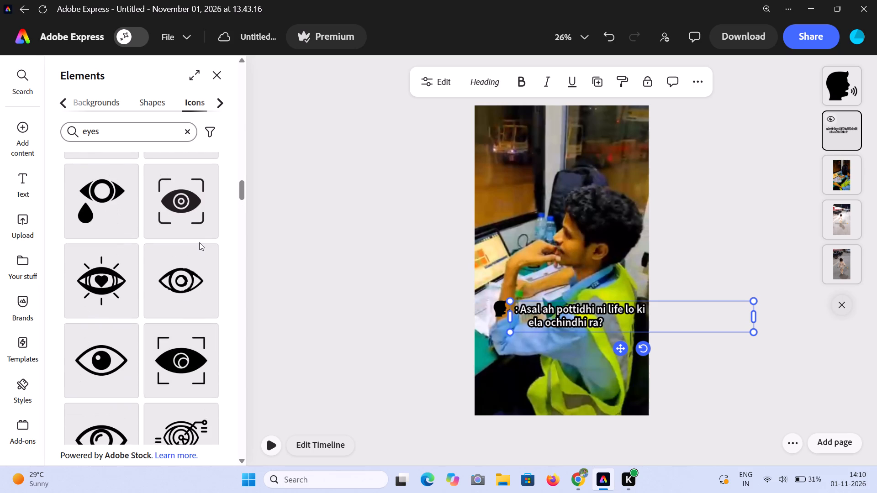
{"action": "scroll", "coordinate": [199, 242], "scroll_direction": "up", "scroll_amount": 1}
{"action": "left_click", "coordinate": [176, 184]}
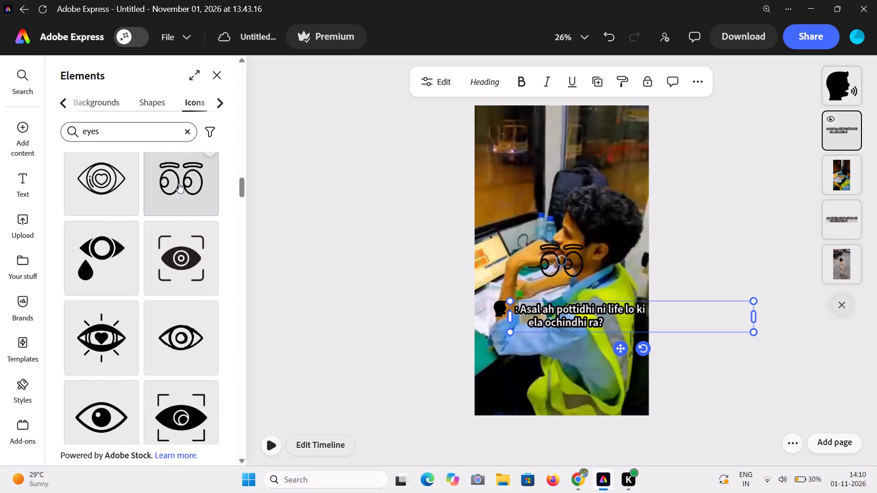
Browse further through the "eyes" icon results for a better pair of eyes.
{"action": "scroll", "coordinate": [185, 233], "scroll_direction": "down", "scroll_amount": 8}
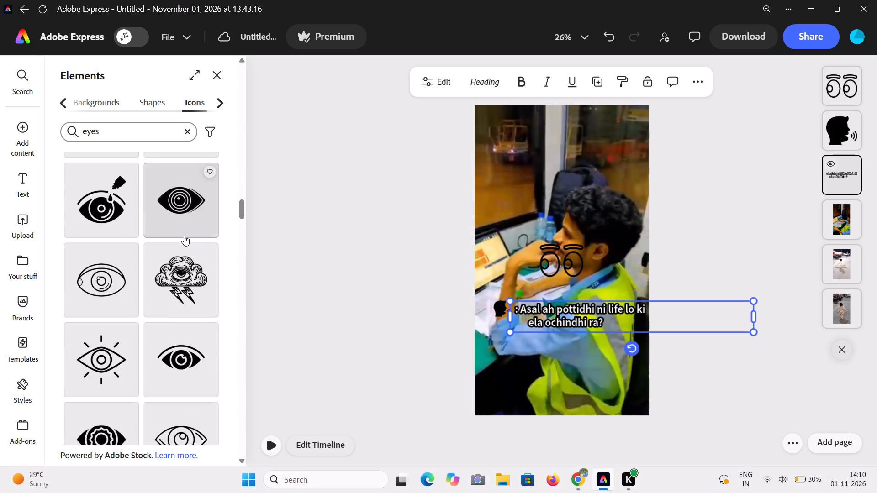
{"action": "scroll", "coordinate": [184, 236], "scroll_direction": "down", "scroll_amount": 13}
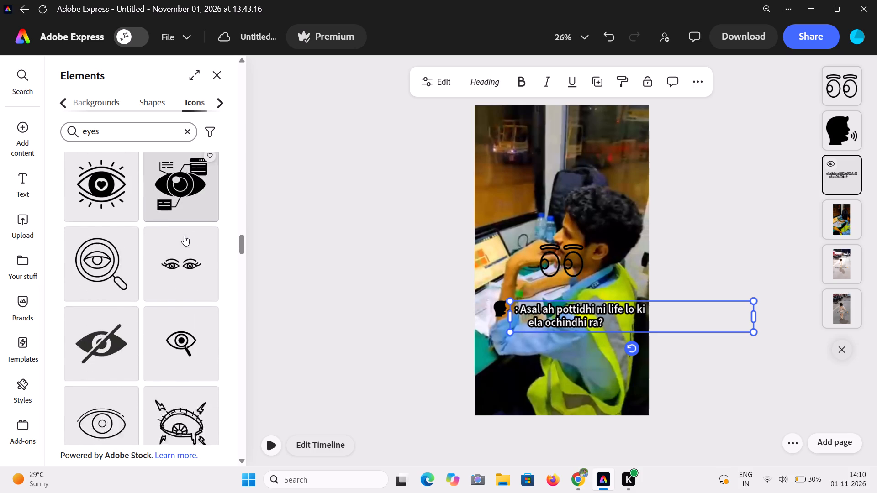
{"action": "scroll", "coordinate": [184, 236], "scroll_direction": "down", "scroll_amount": 3}
{"action": "scroll", "coordinate": [184, 236], "scroll_direction": "up", "scroll_amount": 5}
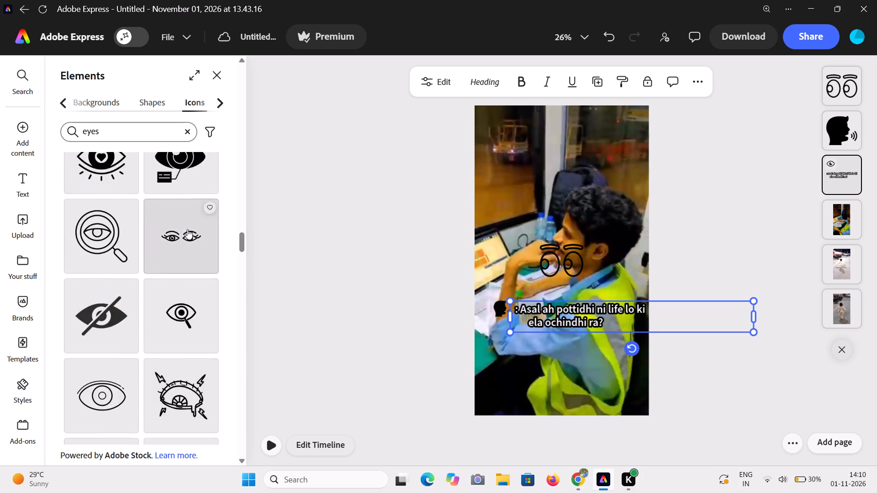
{"action": "scroll", "coordinate": [187, 229], "scroll_direction": "down", "scroll_amount": 17}
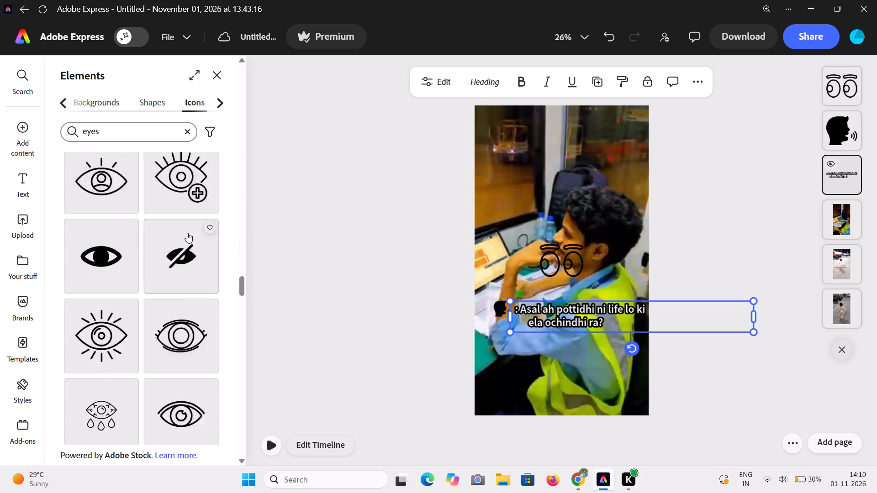
{"action": "scroll", "coordinate": [187, 233], "scroll_direction": "down", "scroll_amount": 19}
{"action": "scroll", "coordinate": [187, 233], "scroll_direction": "down", "scroll_amount": 11}
{"action": "scroll", "coordinate": [187, 233], "scroll_direction": "down", "scroll_amount": 10}
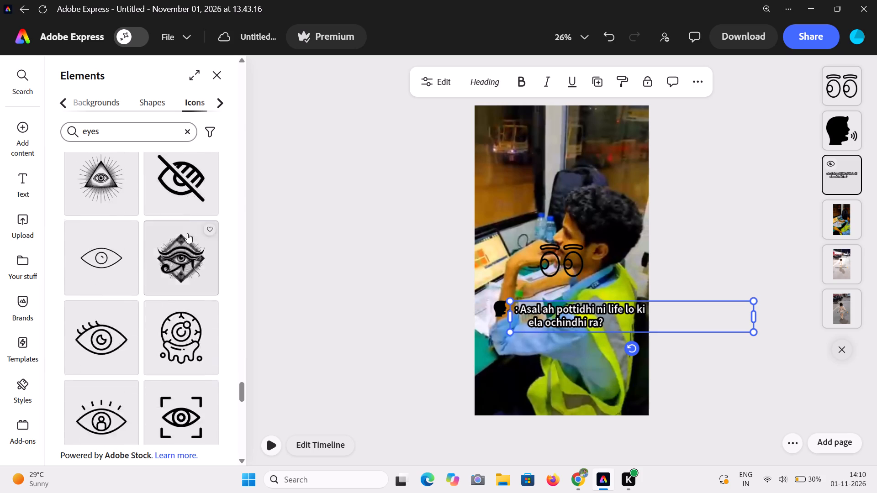
{"action": "scroll", "coordinate": [187, 233], "scroll_direction": "down", "scroll_amount": 17}
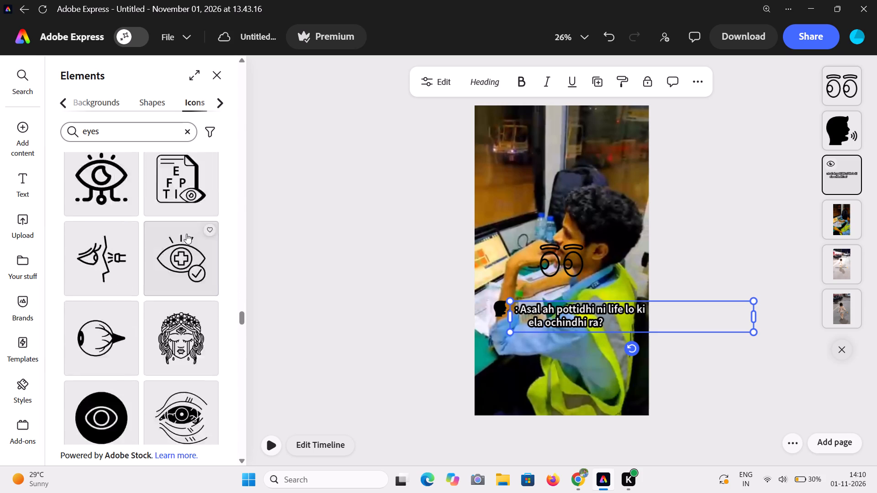
{"action": "scroll", "coordinate": [186, 234], "scroll_direction": "down", "scroll_amount": 19}
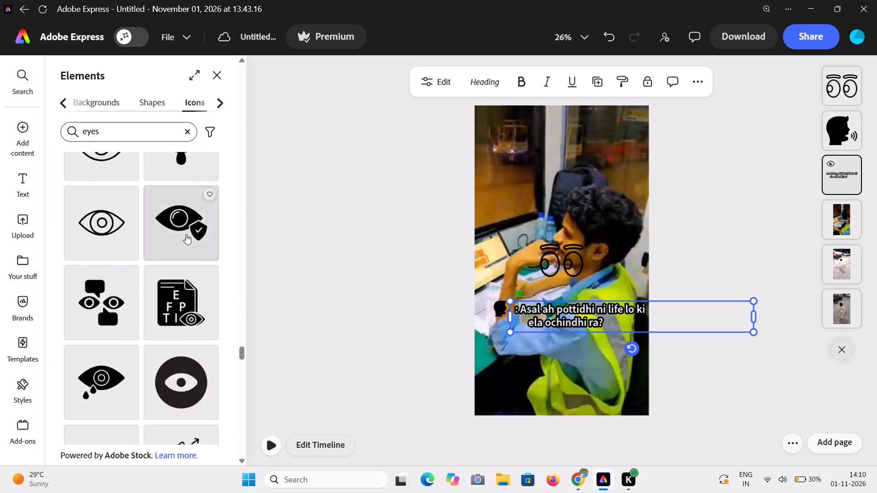
{"action": "scroll", "coordinate": [186, 234], "scroll_direction": "down", "scroll_amount": 4}
{"action": "scroll", "coordinate": [186, 234], "scroll_direction": "up", "scroll_amount": 1}
{"action": "scroll", "coordinate": [186, 234], "scroll_direction": "down", "scroll_amount": 11}
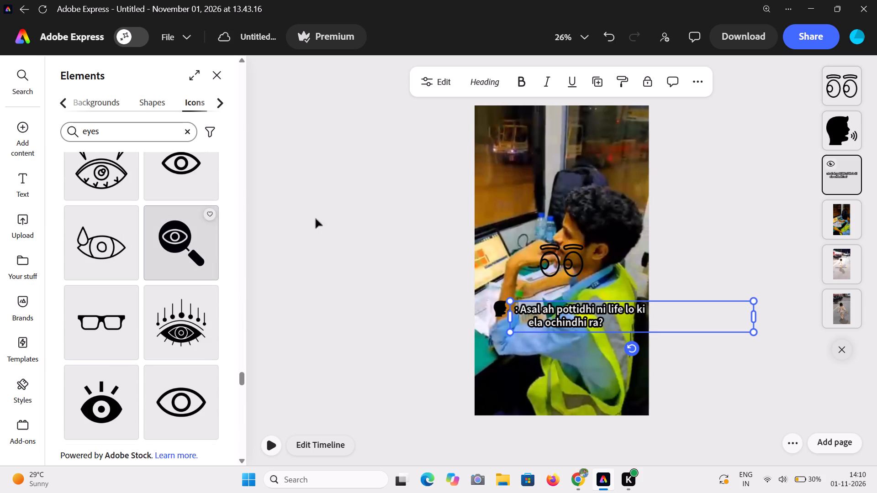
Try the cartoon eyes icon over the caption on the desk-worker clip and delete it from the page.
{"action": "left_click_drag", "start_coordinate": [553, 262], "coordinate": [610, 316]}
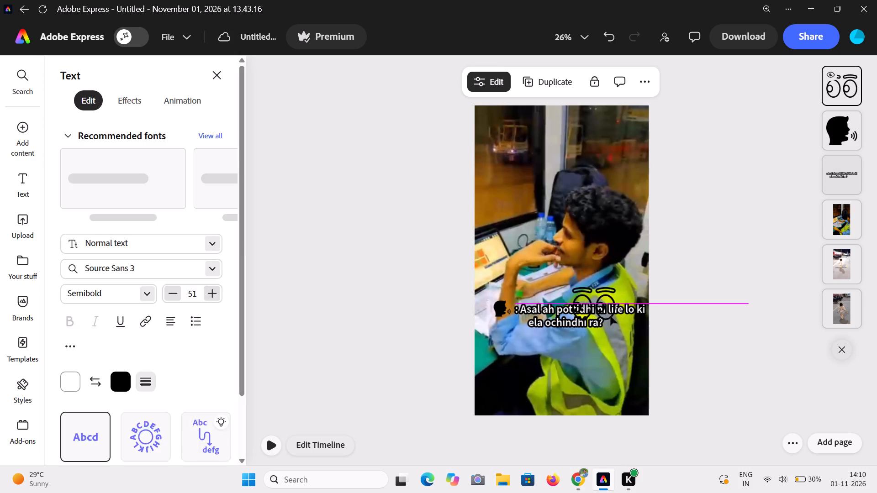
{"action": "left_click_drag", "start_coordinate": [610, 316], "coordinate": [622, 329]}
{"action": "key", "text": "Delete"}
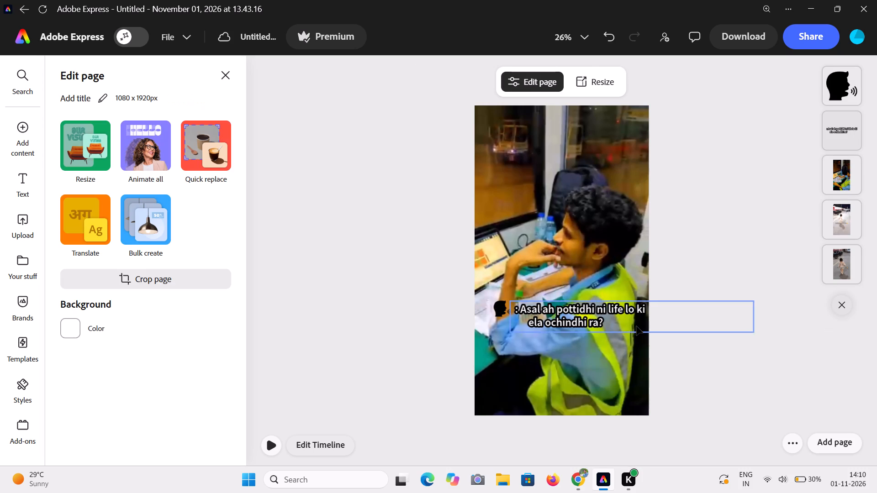
Nudge the caption on the desk-worker clip slightly closer to the speaking-head icon.
{"action": "left_click", "coordinate": [709, 373]}
{"action": "left_click", "coordinate": [536, 310]}
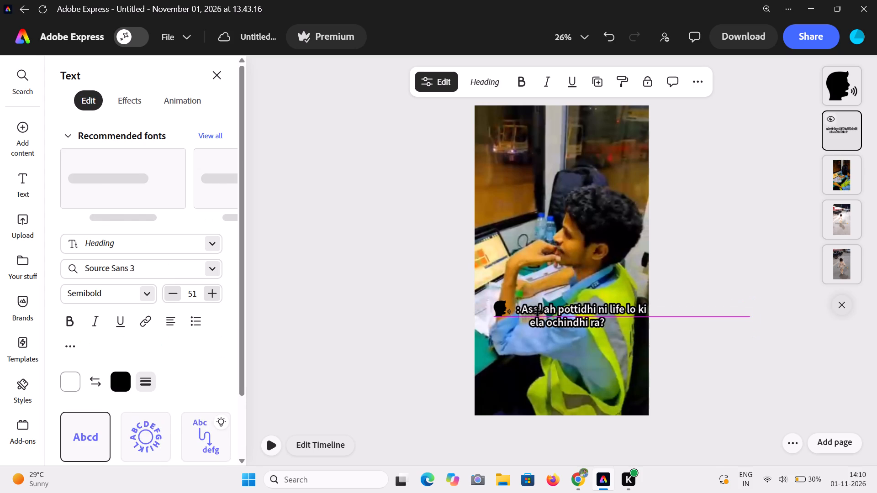
{"action": "left_click", "coordinate": [701, 362]}
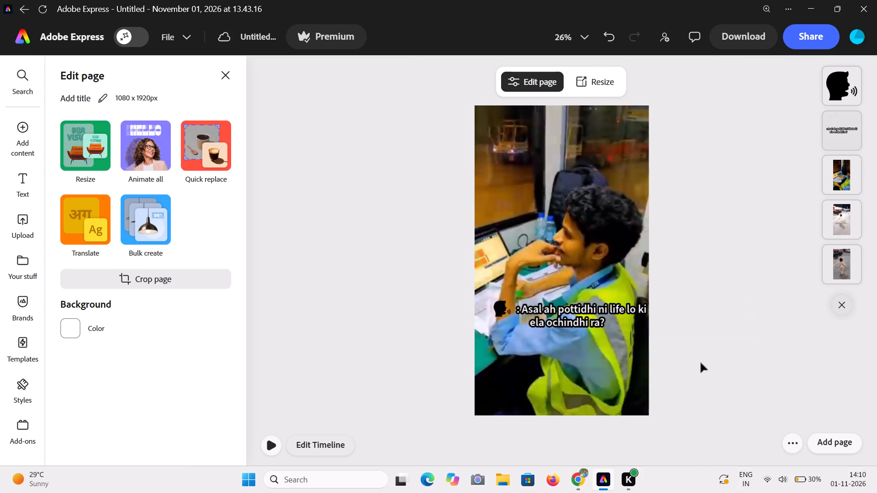
{"action": "left_click", "coordinate": [541, 309]}
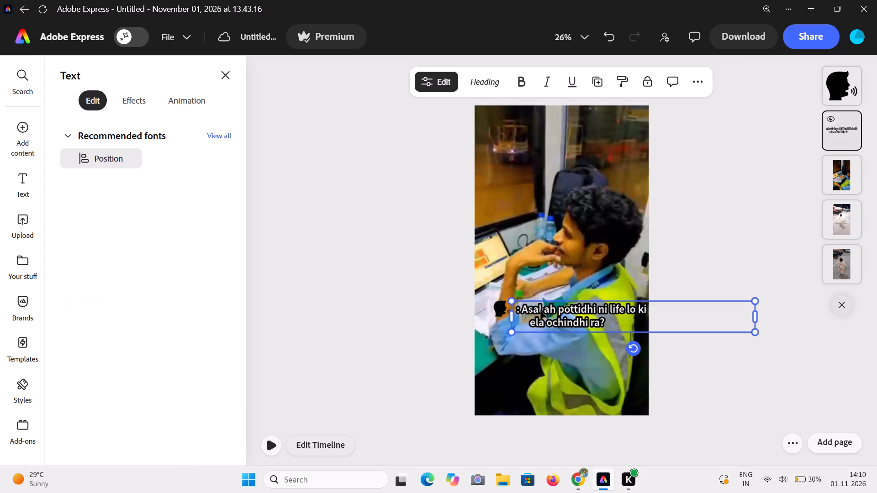
{"action": "left_click", "coordinate": [725, 367]}
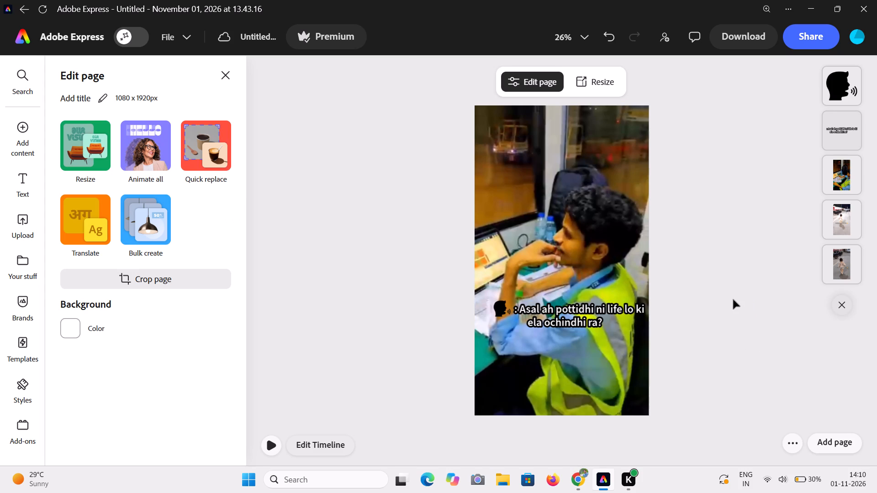
Play back the video to check the caption and speaking-head icon on the desk-worker segment.
{"action": "left_click", "coordinate": [265, 444]}
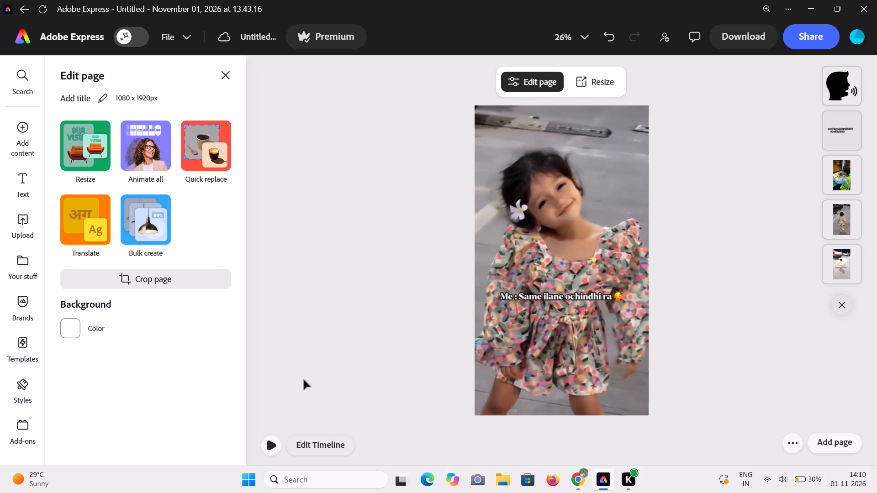
{"action": "left_click", "coordinate": [266, 451]}
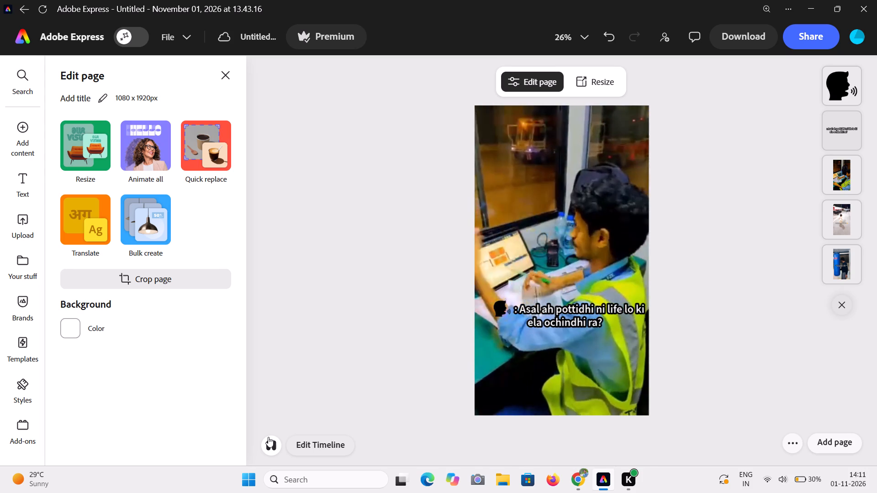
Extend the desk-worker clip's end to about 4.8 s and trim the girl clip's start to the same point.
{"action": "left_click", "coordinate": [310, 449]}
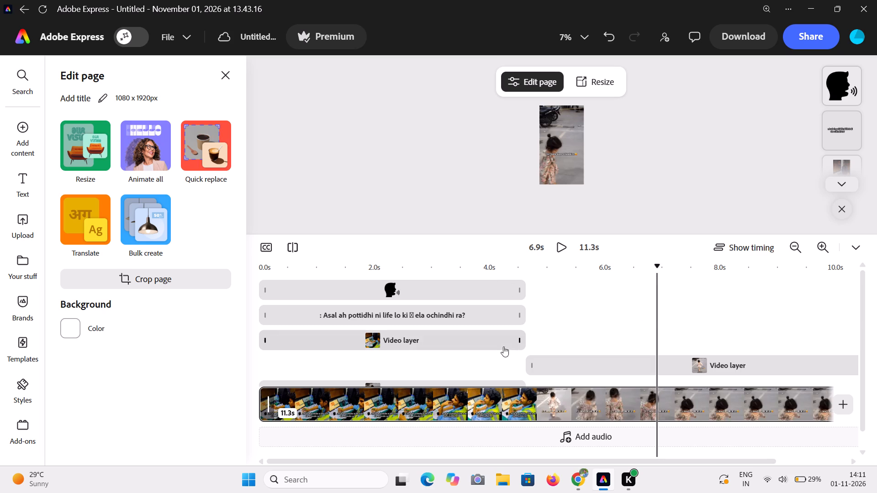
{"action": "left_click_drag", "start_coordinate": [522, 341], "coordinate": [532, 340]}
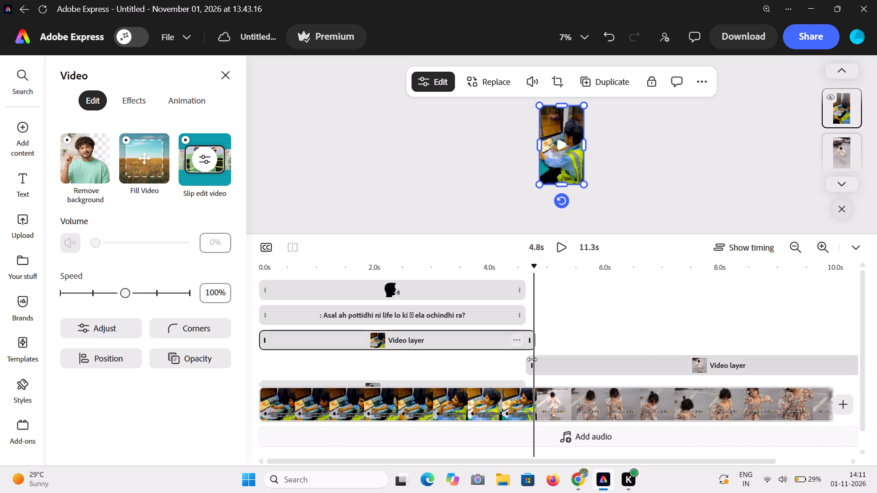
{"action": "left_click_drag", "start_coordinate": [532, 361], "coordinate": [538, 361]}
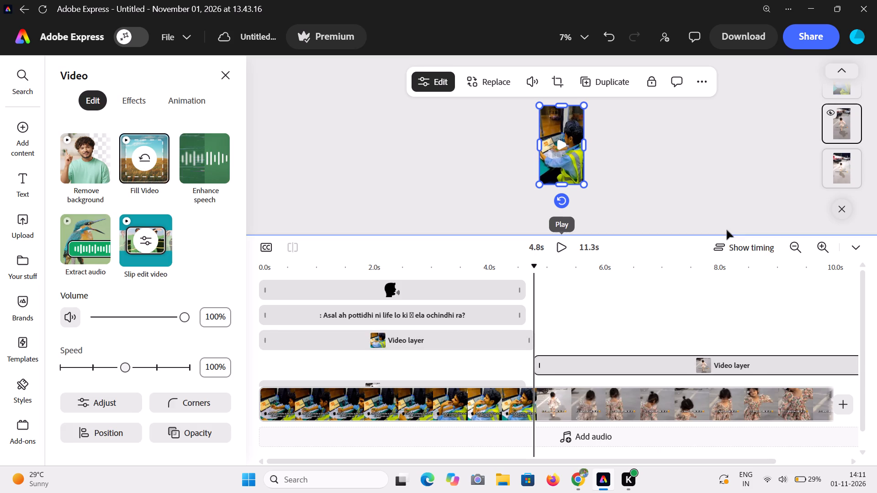
Play back the full video to check the changeover from the desk-worker clip to the girl clip.
{"action": "left_click", "coordinate": [849, 252]}
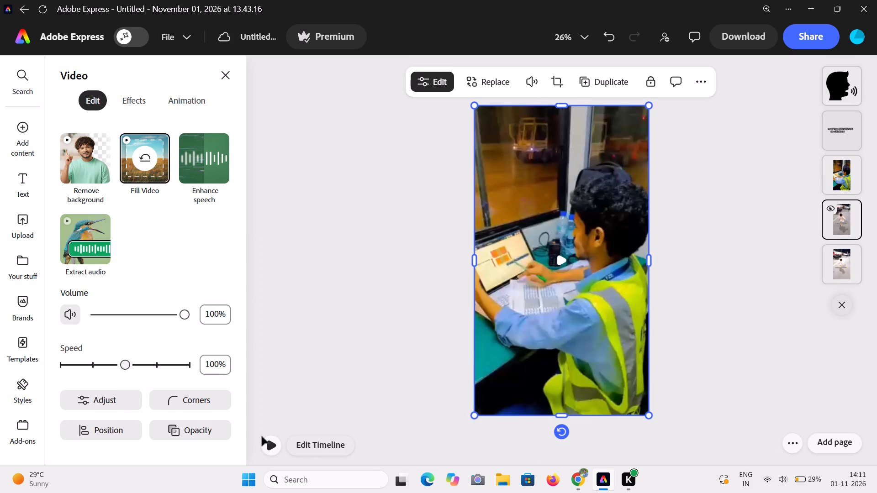
{"action": "left_click", "coordinate": [266, 445]}
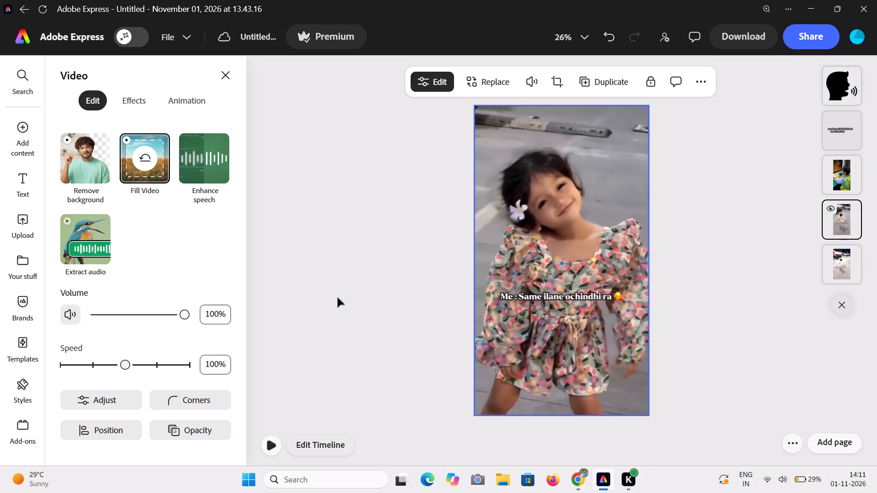
{"action": "left_click", "coordinate": [270, 449]}
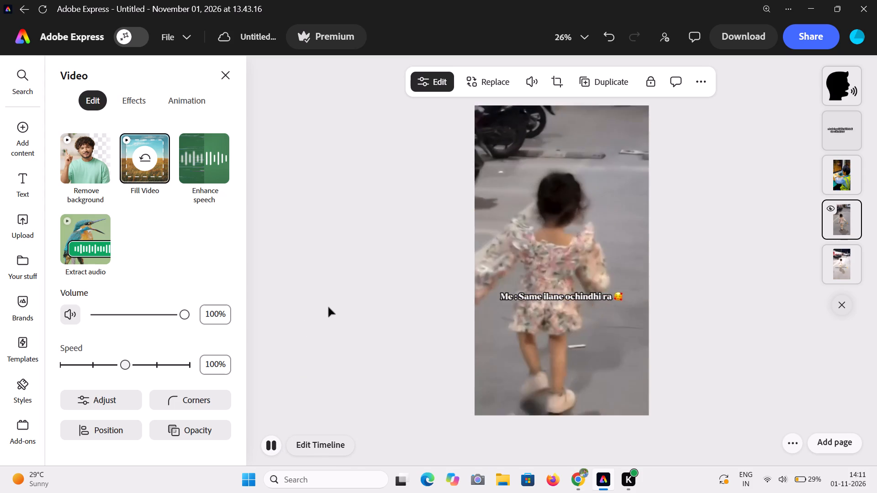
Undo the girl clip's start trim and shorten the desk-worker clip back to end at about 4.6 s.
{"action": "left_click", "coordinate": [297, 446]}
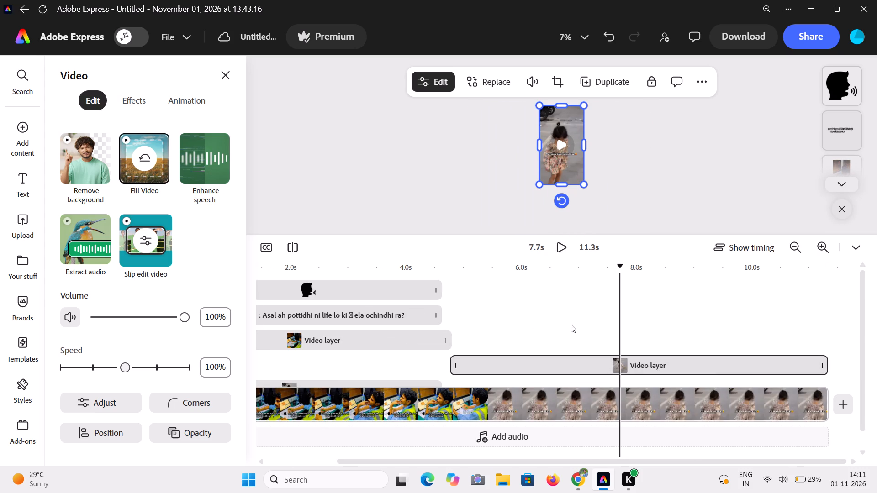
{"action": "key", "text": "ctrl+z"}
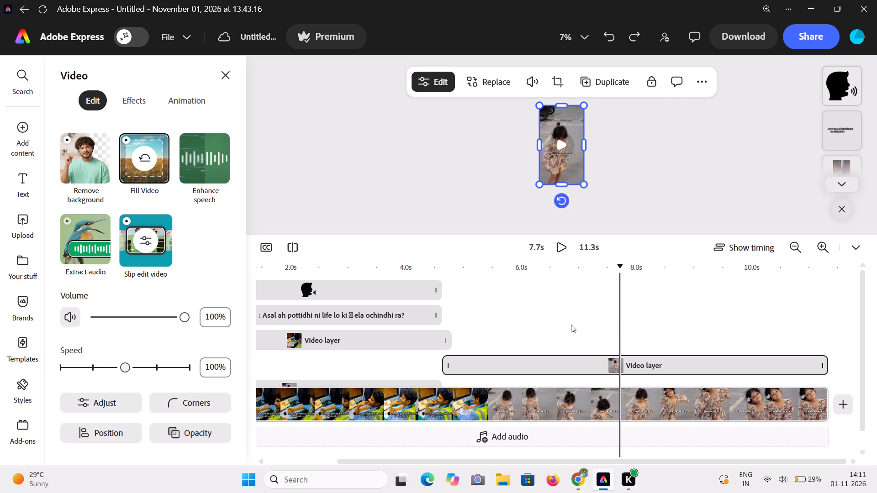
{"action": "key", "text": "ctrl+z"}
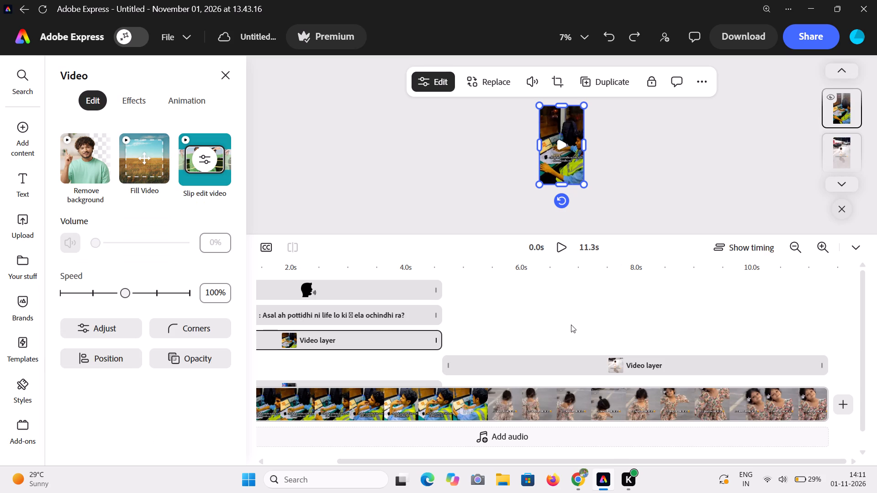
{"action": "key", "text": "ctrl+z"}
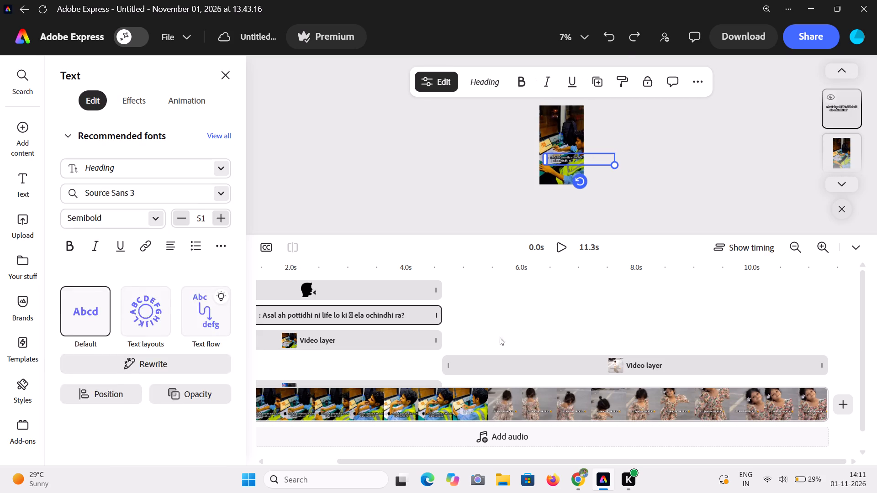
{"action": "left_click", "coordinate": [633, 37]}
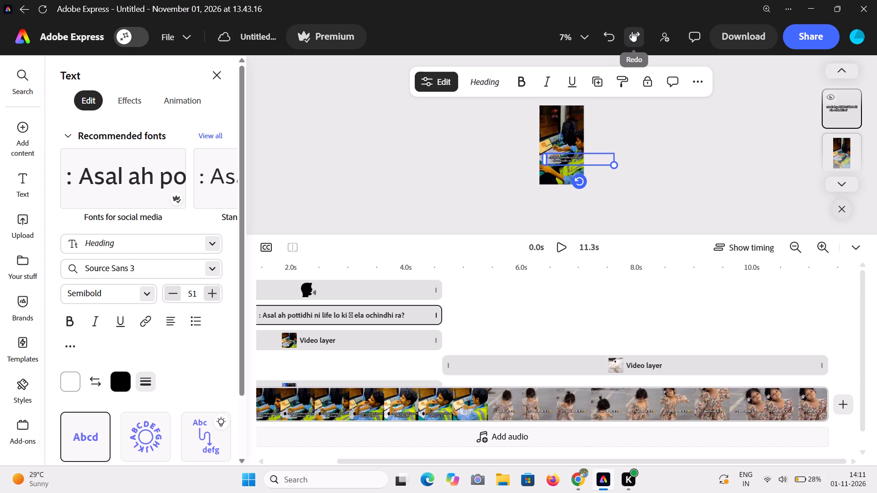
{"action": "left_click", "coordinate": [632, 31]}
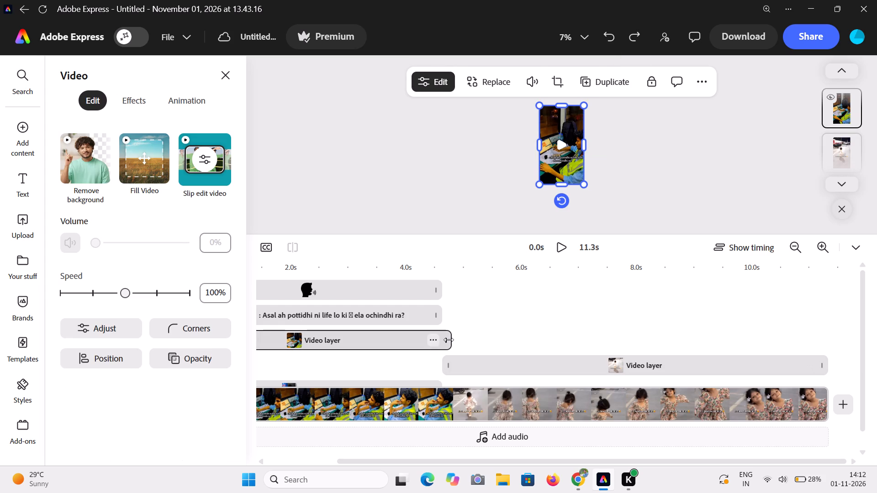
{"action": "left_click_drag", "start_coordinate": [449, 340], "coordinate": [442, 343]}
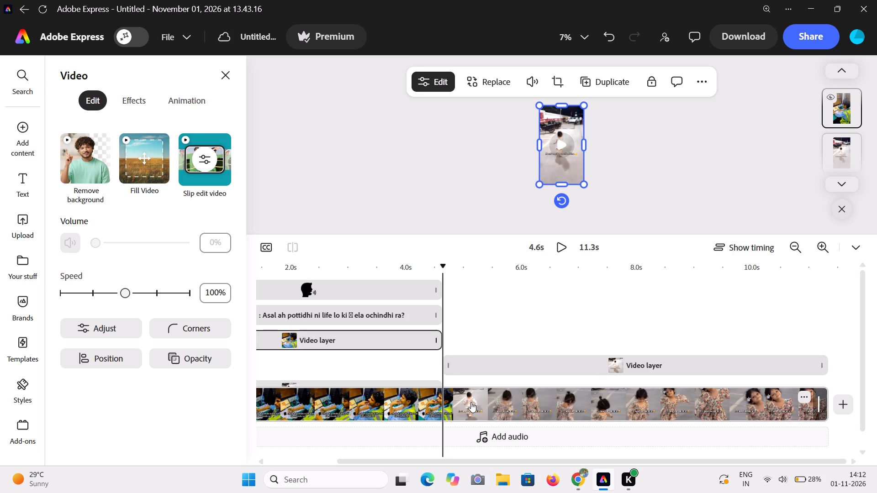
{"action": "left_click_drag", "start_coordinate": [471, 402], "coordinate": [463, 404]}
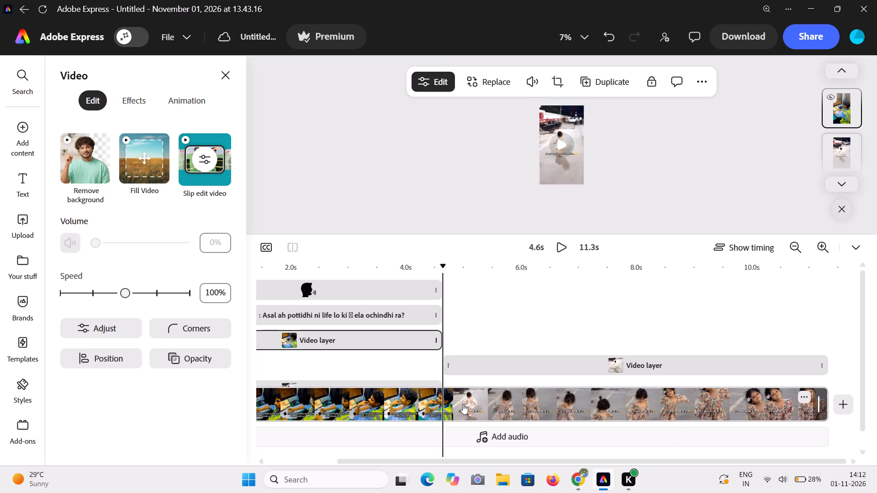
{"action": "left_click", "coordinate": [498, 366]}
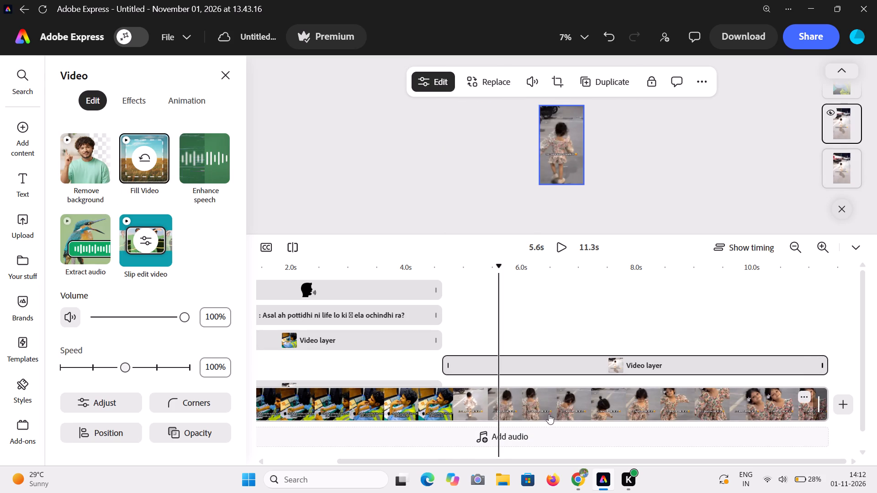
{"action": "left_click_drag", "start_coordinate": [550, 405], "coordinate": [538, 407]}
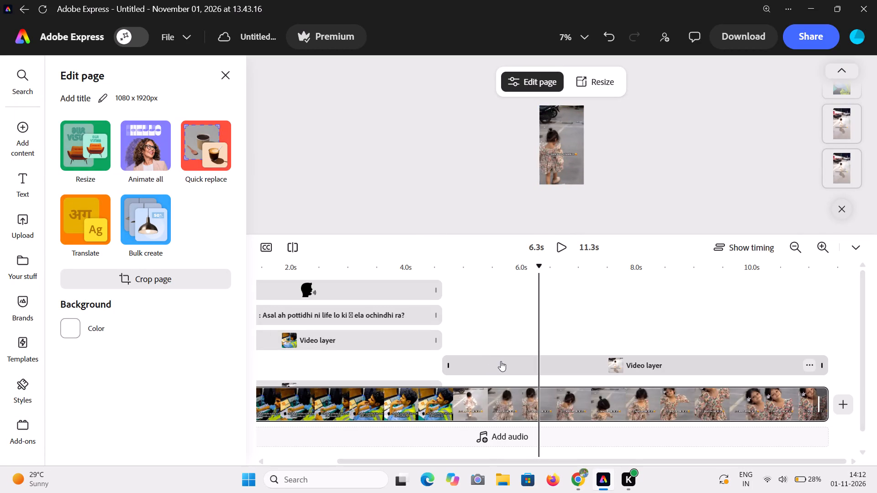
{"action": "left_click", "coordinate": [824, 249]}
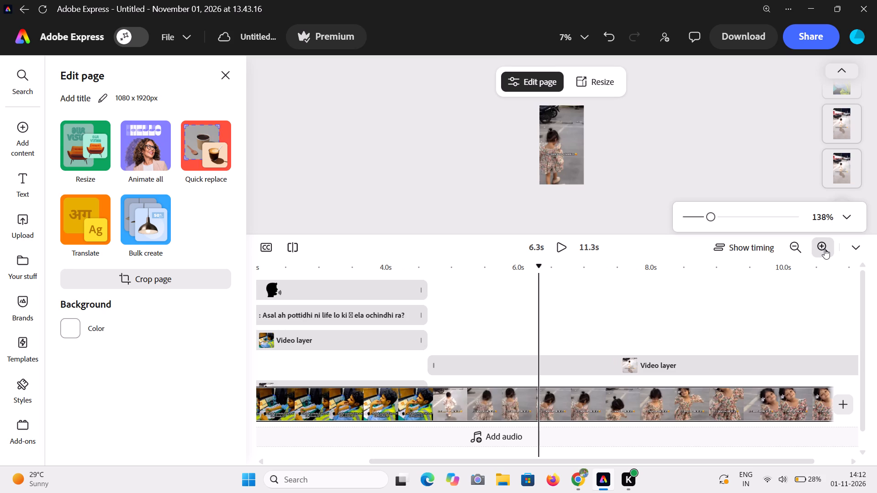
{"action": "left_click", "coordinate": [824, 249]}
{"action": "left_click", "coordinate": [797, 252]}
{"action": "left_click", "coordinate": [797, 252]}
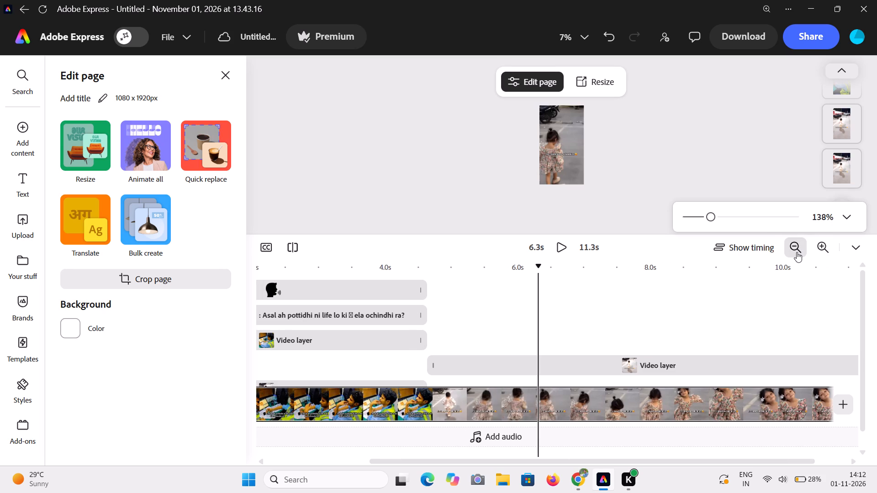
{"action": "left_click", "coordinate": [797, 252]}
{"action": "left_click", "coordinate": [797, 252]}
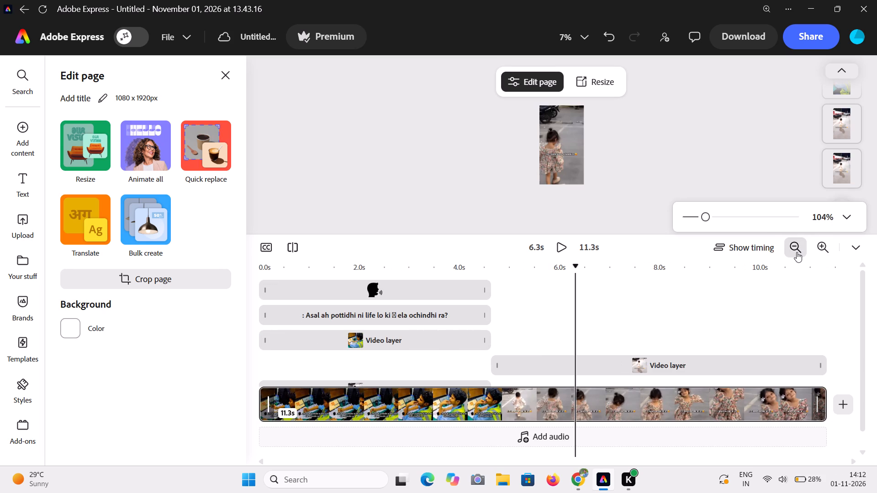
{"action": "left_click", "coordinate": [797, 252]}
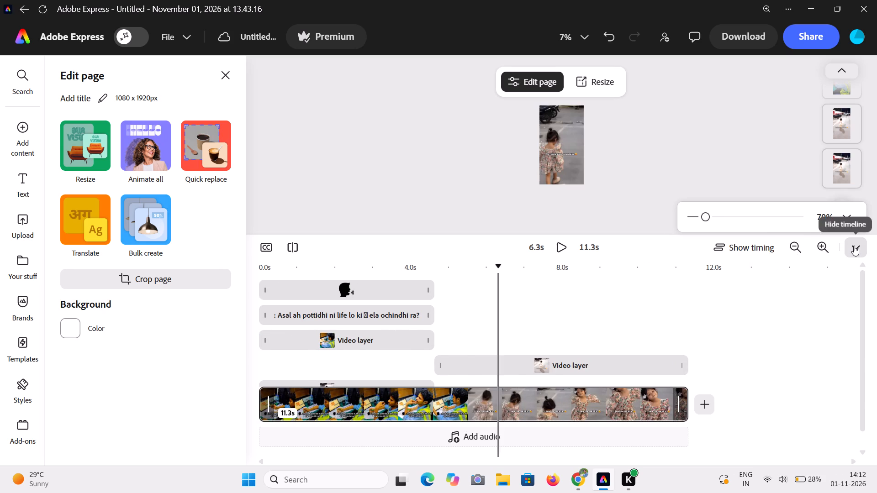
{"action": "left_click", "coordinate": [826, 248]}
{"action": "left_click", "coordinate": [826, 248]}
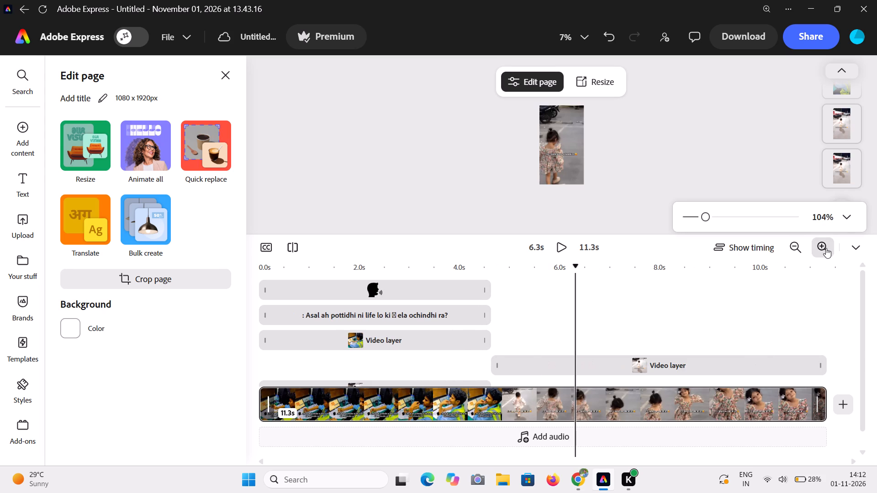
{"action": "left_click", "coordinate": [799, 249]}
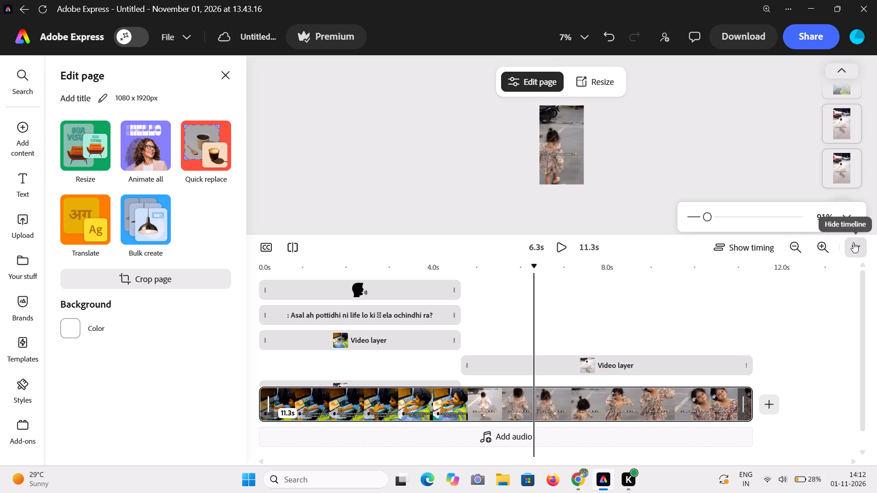
Play back the full video again to check the changeover between the two clips.
{"action": "left_click", "coordinate": [853, 242]}
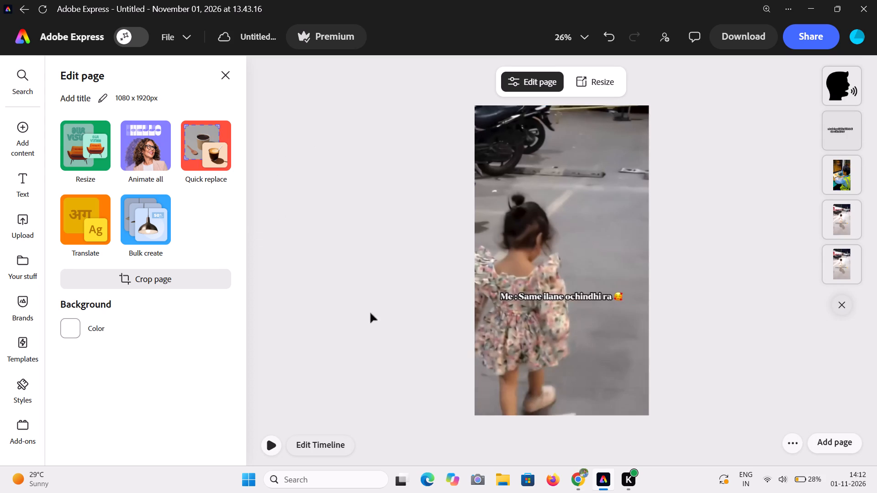
{"action": "left_click", "coordinate": [272, 447]}
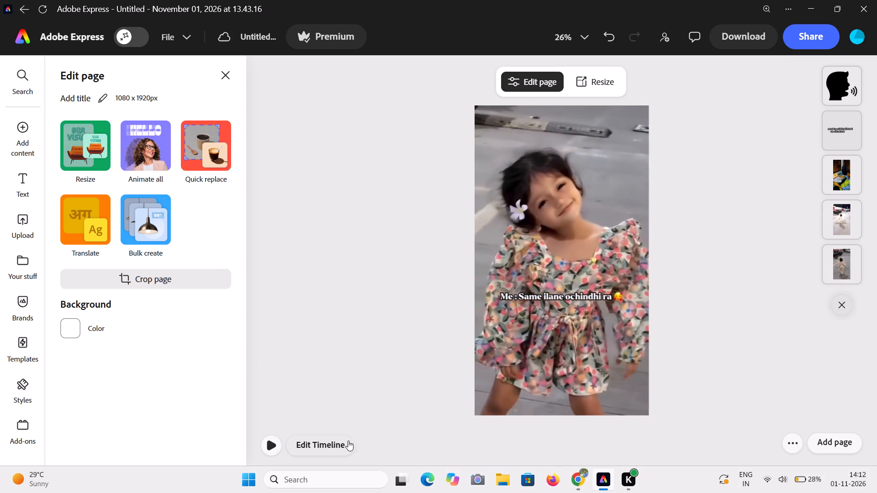
{"action": "left_click", "coordinate": [273, 449]}
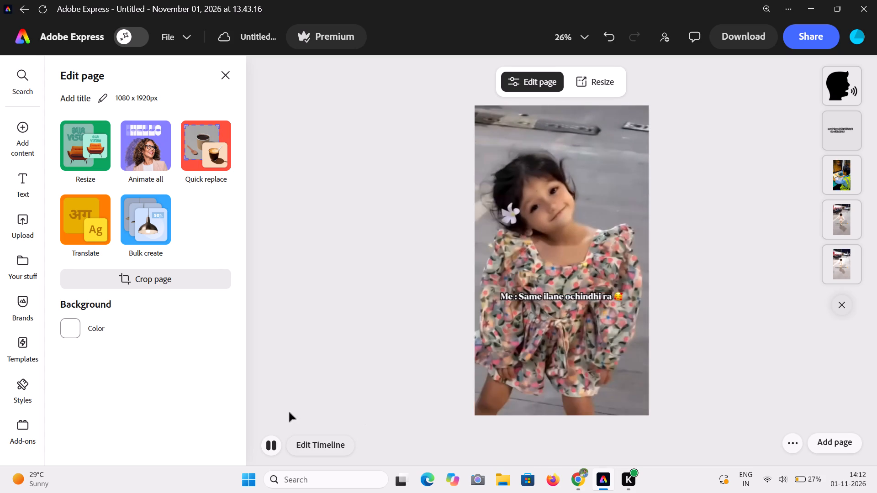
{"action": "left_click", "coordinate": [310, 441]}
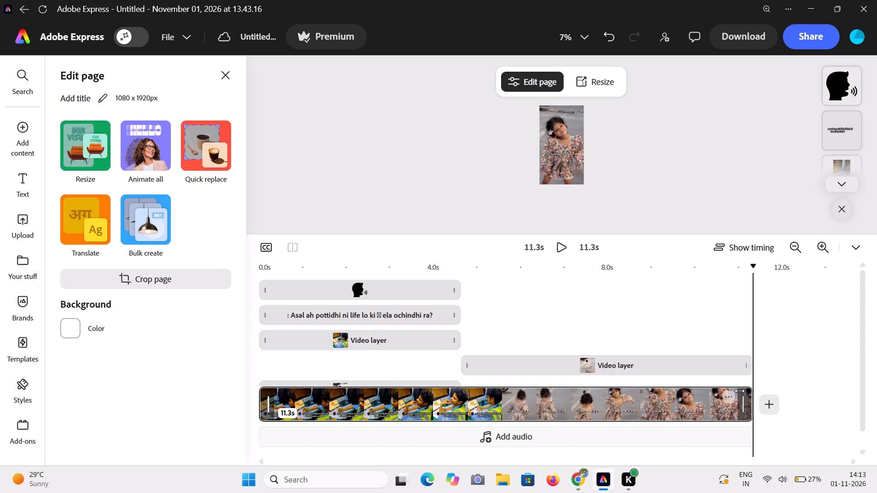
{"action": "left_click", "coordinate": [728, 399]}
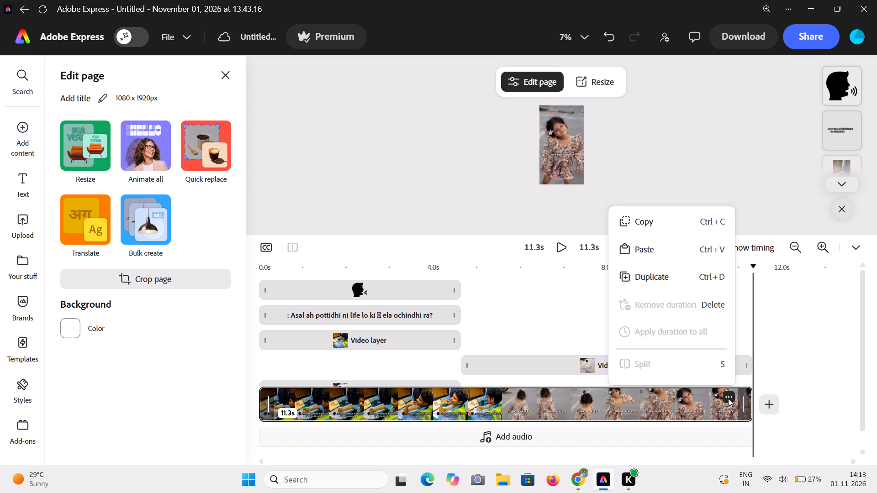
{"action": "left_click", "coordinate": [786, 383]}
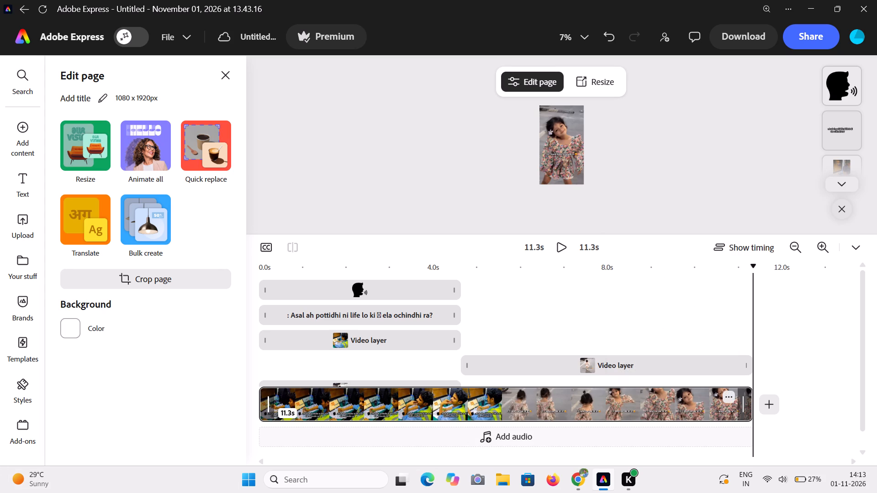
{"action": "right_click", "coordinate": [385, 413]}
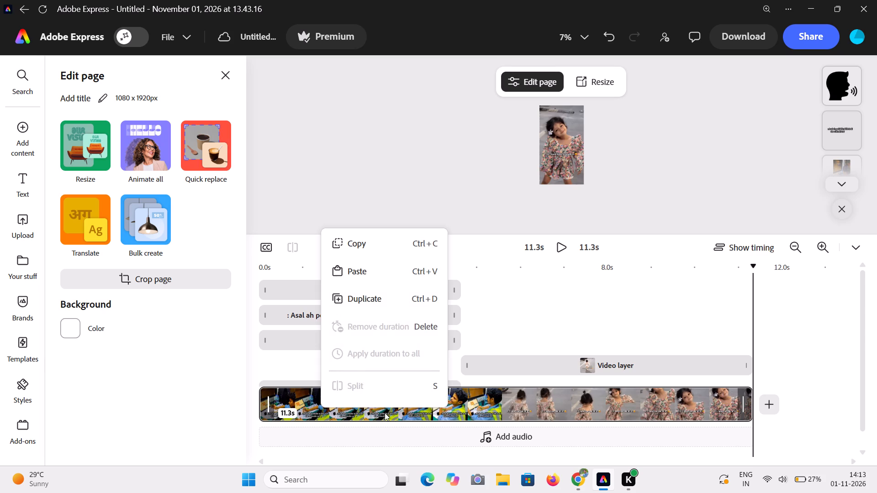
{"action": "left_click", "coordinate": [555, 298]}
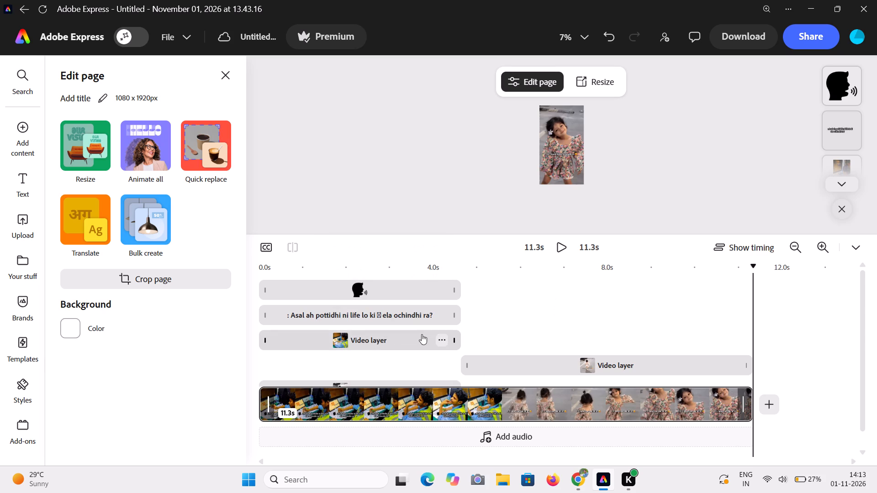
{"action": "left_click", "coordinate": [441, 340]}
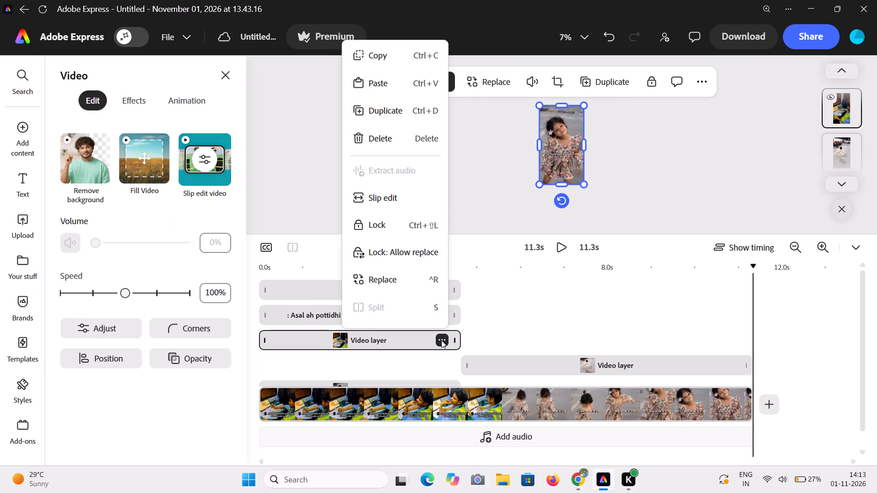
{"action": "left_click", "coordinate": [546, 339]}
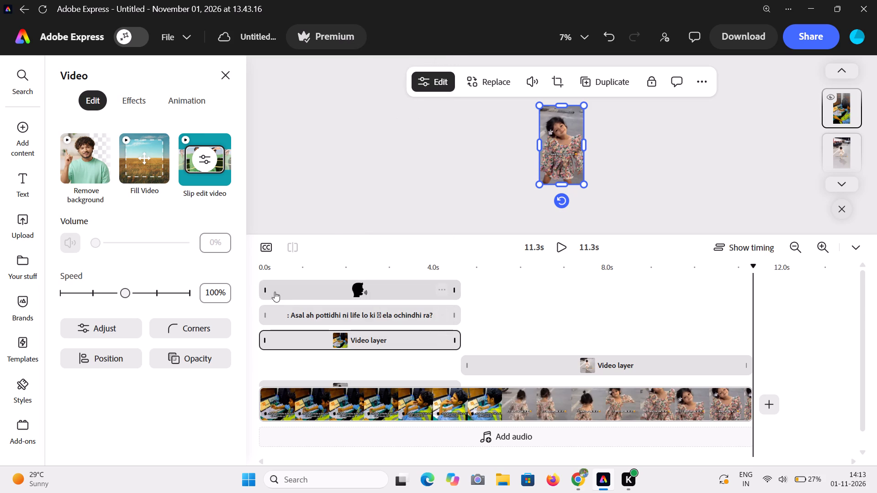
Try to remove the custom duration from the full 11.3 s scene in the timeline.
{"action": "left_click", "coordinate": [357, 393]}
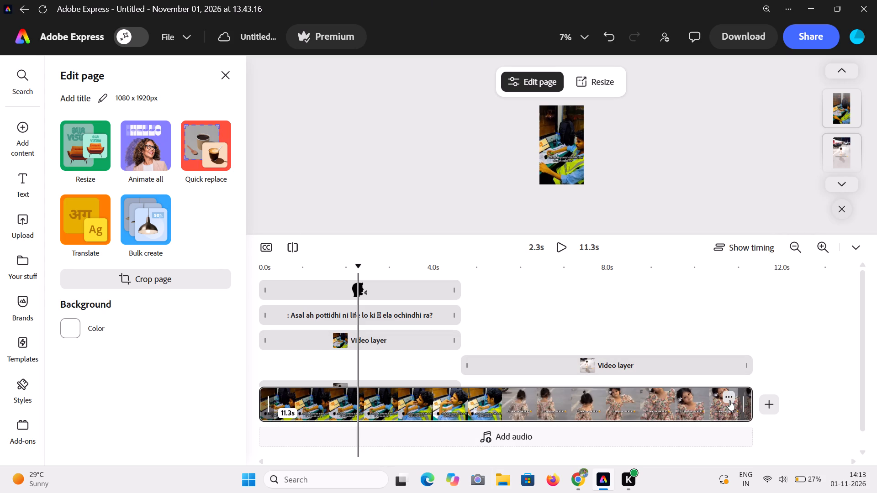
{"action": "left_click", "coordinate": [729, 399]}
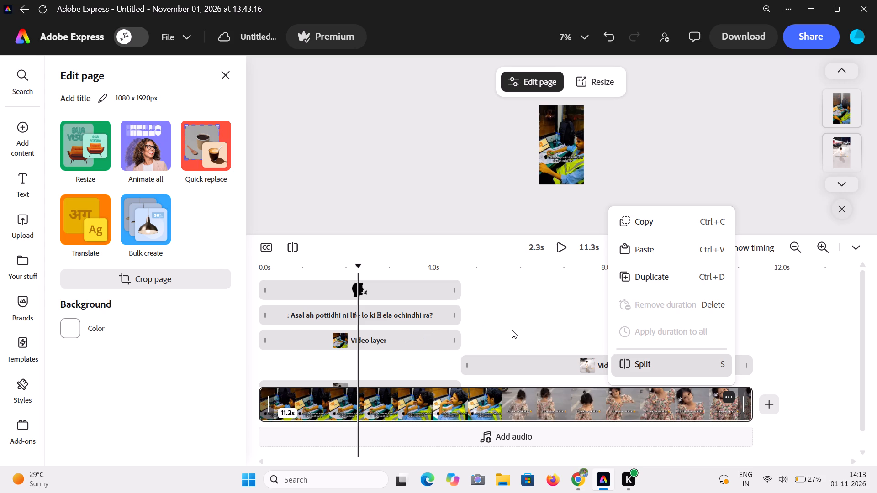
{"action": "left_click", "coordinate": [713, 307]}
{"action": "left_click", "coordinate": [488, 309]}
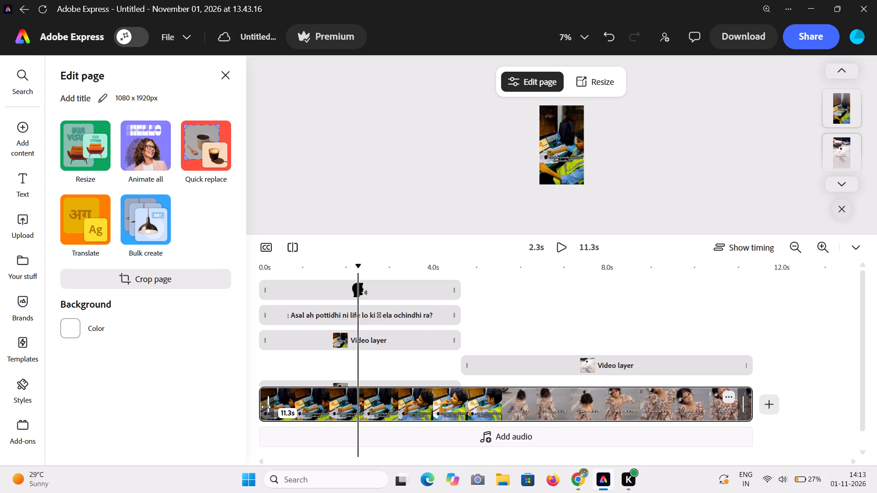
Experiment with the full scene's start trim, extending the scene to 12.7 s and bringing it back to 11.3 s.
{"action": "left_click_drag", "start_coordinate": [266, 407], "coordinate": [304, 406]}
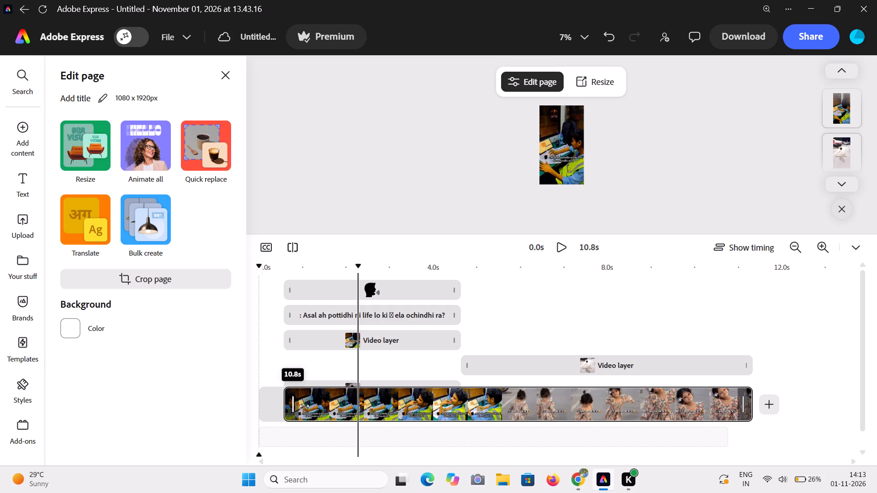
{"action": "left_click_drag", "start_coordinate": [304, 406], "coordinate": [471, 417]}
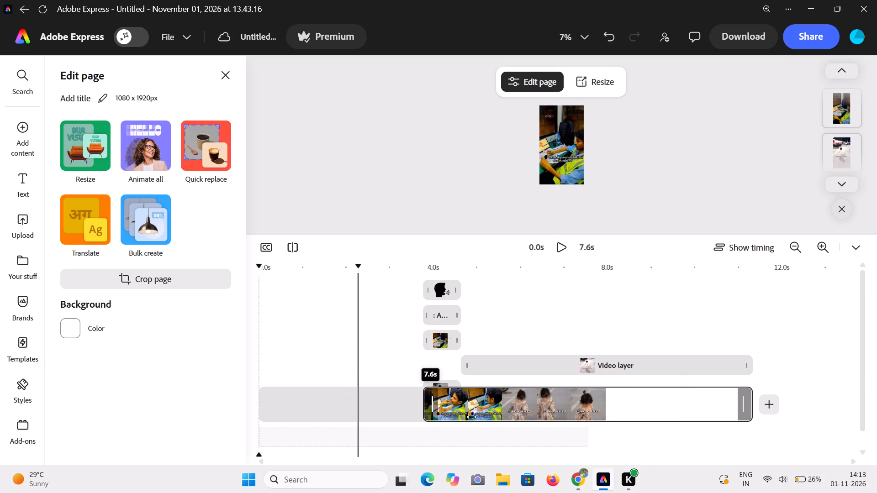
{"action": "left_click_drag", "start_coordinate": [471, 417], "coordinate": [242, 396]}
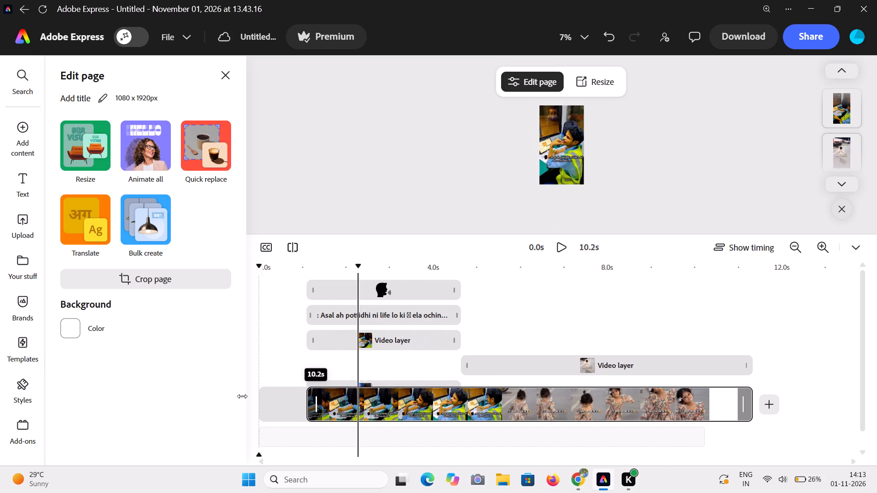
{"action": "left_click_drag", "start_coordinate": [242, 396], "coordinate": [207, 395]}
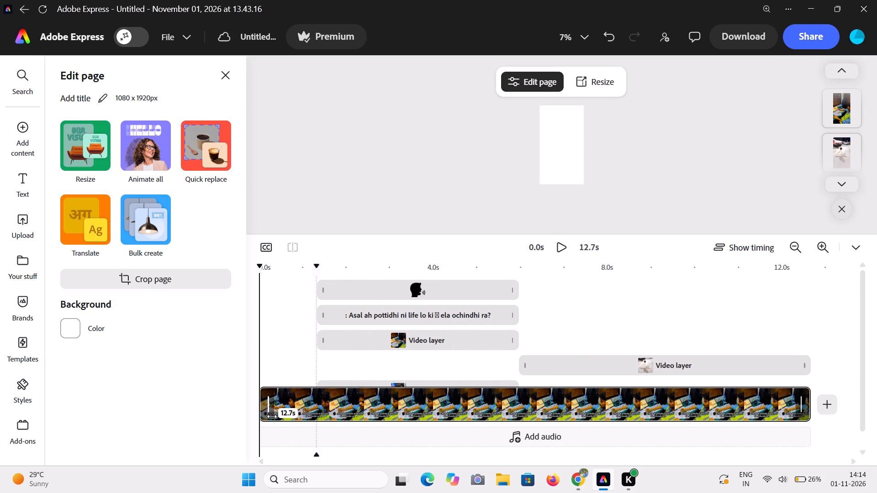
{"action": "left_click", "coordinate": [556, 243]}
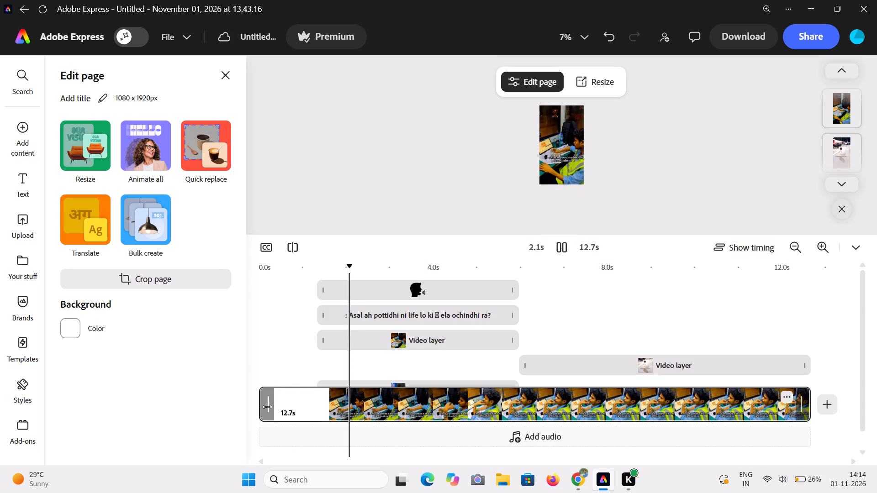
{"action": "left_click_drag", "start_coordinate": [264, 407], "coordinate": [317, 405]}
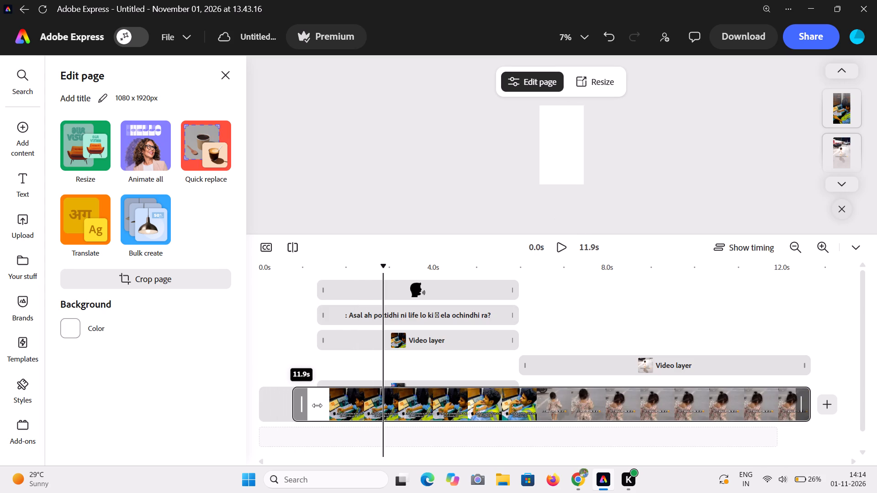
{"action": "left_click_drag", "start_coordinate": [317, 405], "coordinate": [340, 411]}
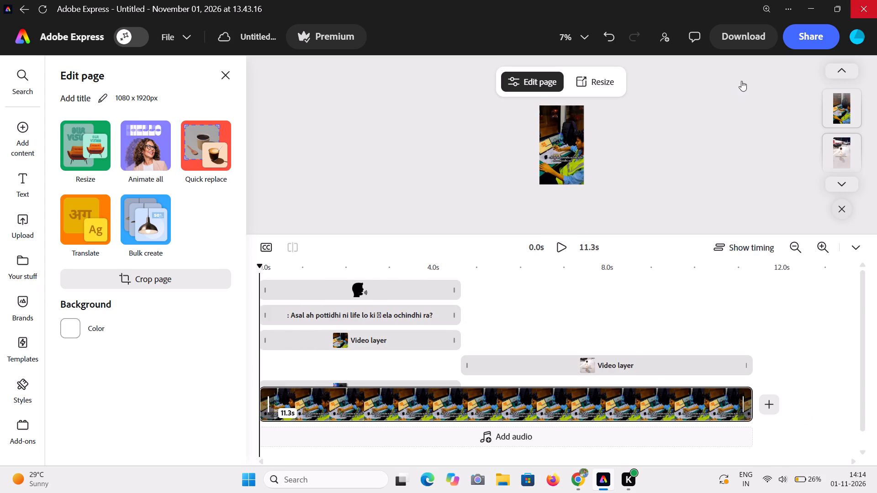
Play back the full video from the start to review the trimmed scene.
{"action": "left_click", "coordinate": [561, 245]}
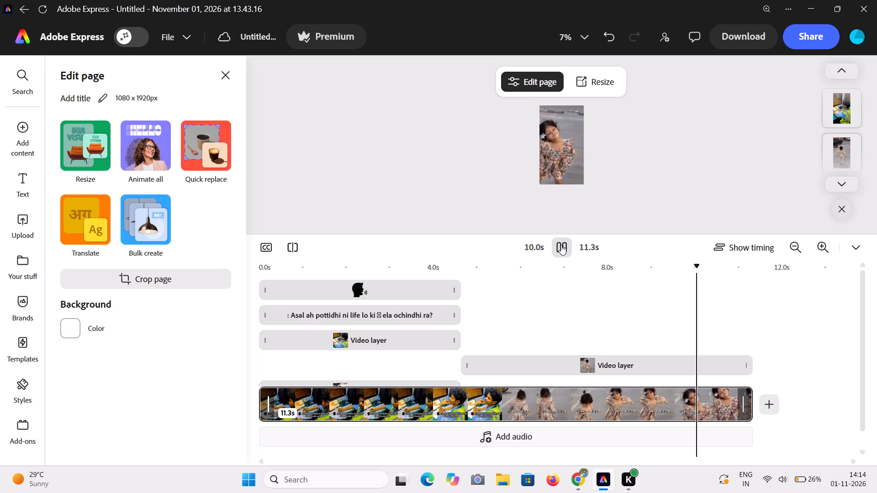
{"action": "left_click", "coordinate": [564, 246]}
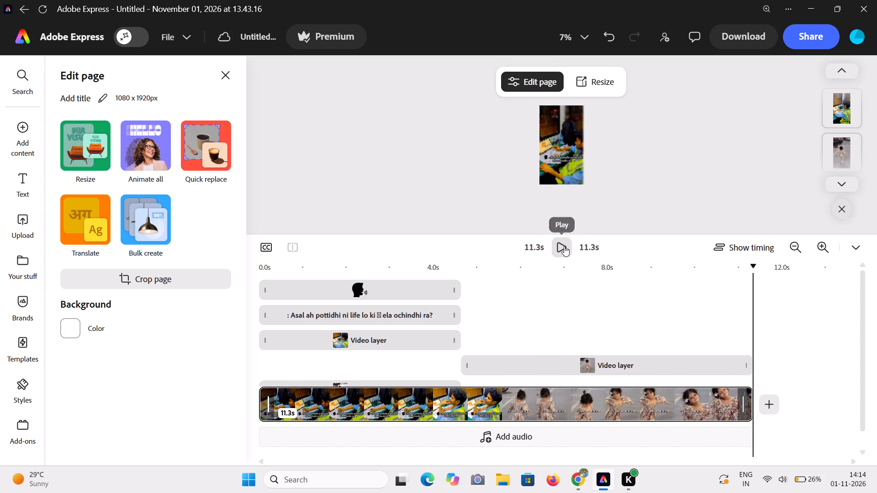
{"action": "left_click", "coordinate": [564, 246]}
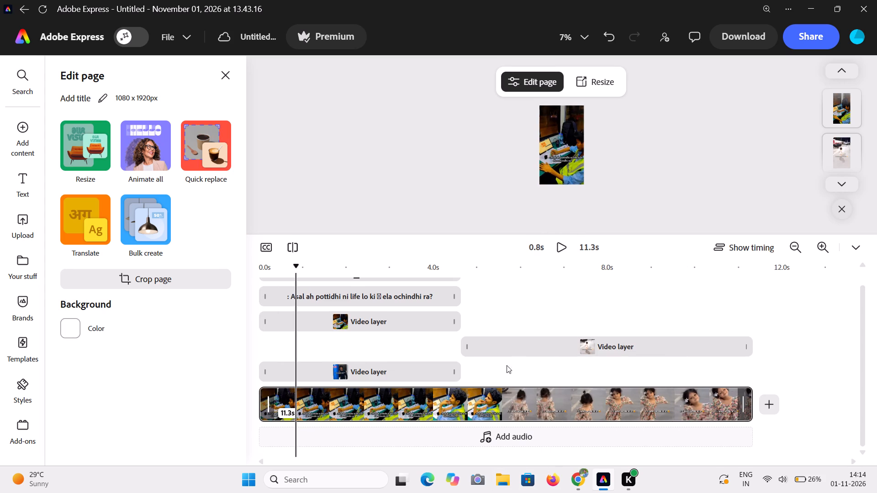
Examine the girl, punching-bag and desk-worker clips around the changeover and play the video through again.
{"action": "left_click", "coordinate": [519, 348]}
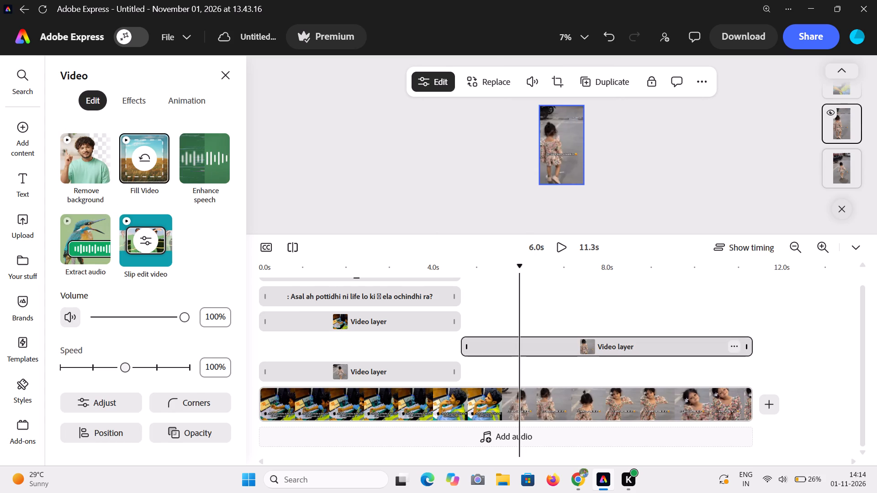
{"action": "left_click", "coordinate": [465, 345]}
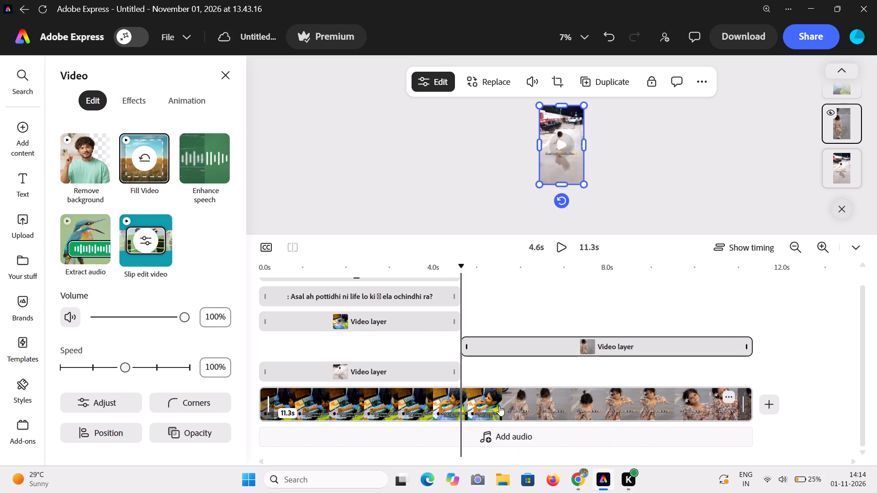
{"action": "left_click", "coordinate": [370, 371]}
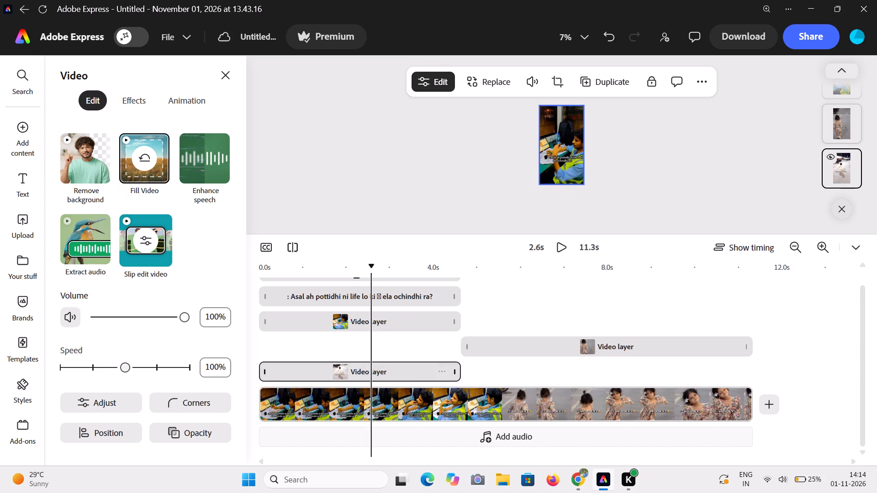
{"action": "left_click", "coordinate": [362, 324]}
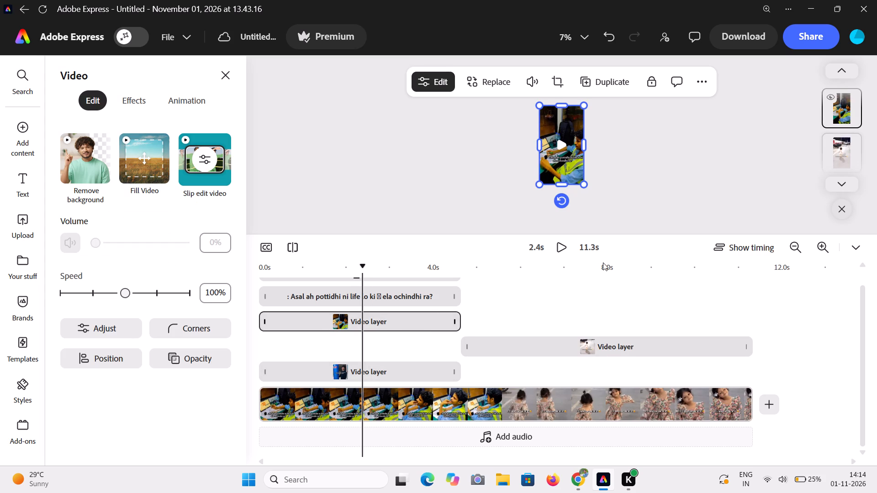
{"action": "left_click", "coordinate": [565, 246]}
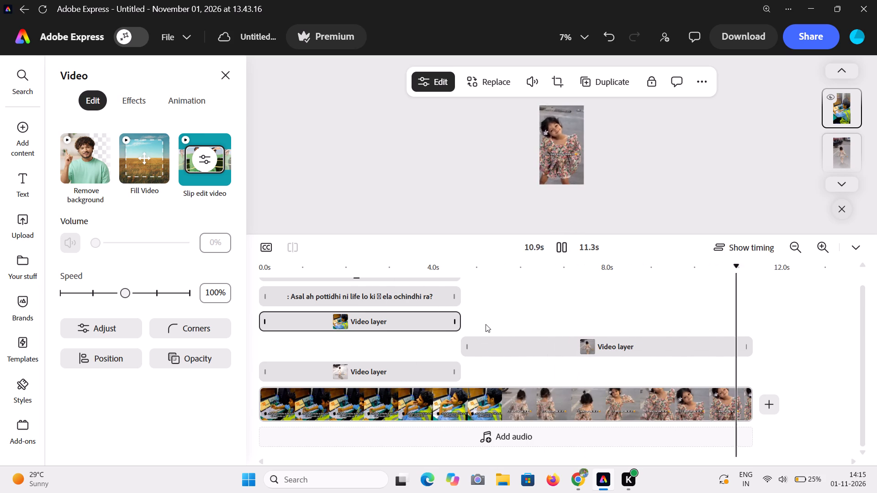
{"action": "left_click", "coordinate": [560, 245]}
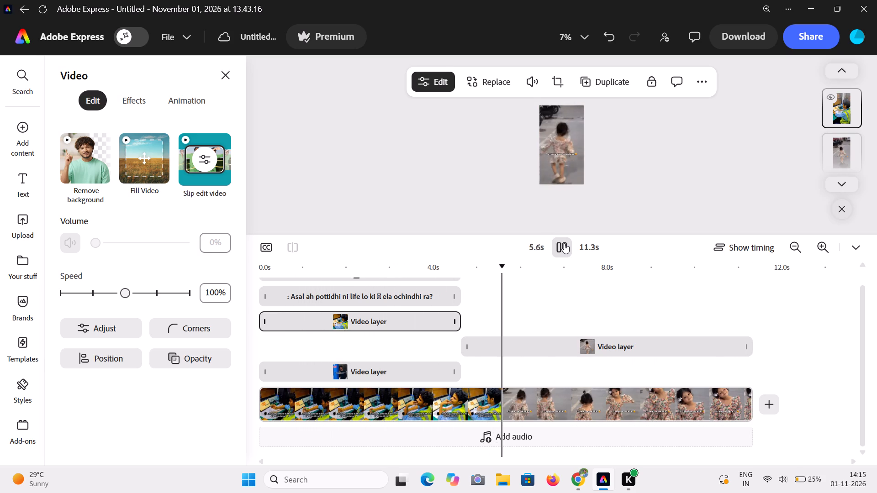
Hide the timeline and play the video in the enlarged preview to check the changeover.
{"action": "left_click", "coordinate": [858, 249]}
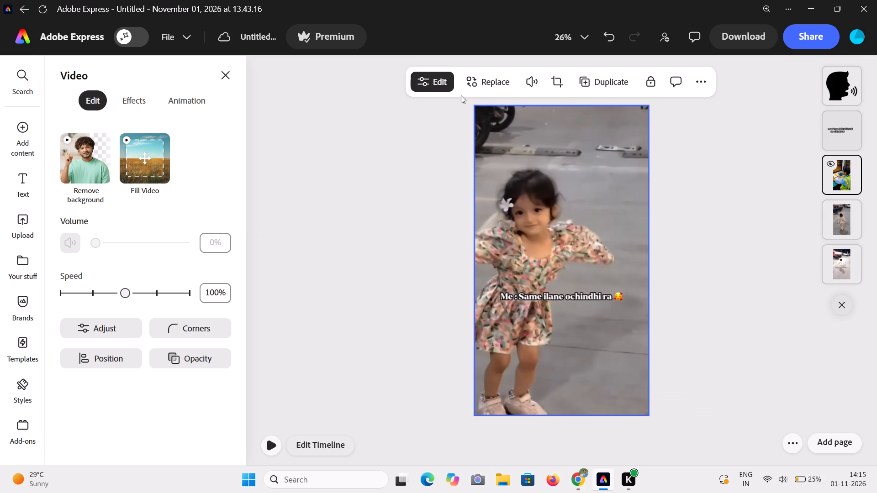
{"action": "left_click", "coordinate": [693, 80]}
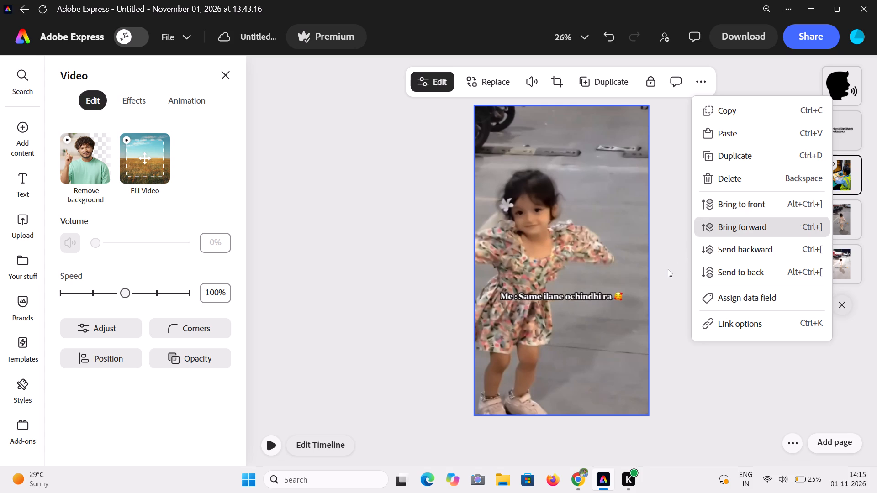
{"action": "left_click", "coordinate": [762, 377]}
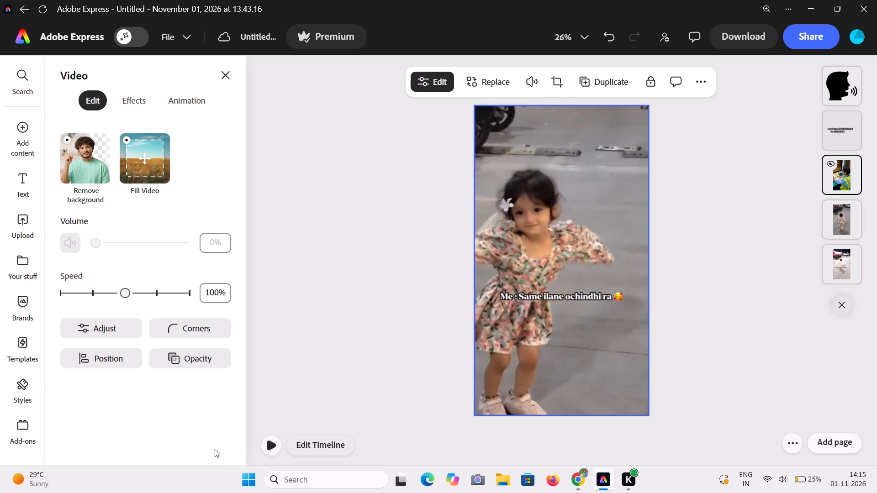
{"action": "left_click", "coordinate": [273, 445]}
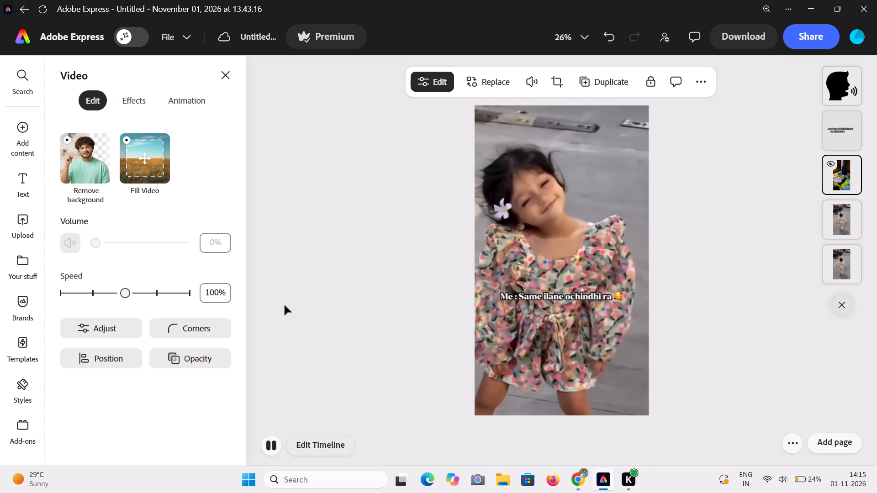
{"action": "left_click", "coordinate": [269, 444]}
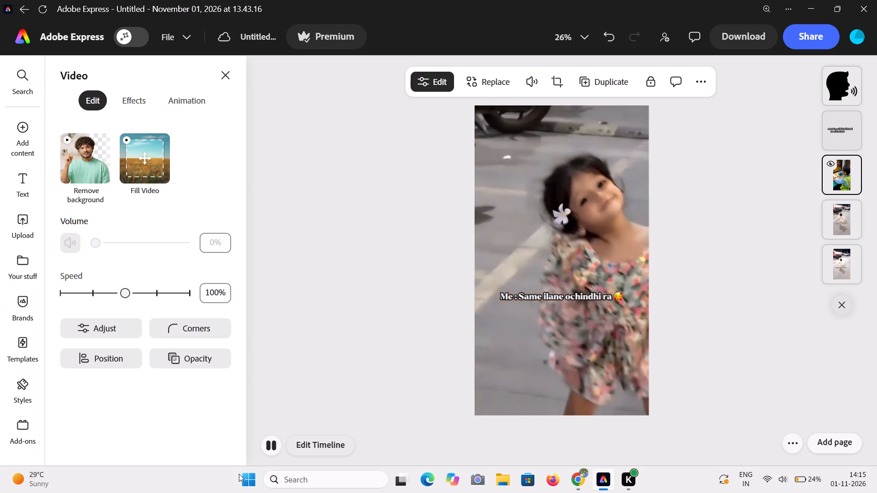
Reopen the timeline, trim the girl clip's start to about 4.7 s and extend the desk-worker clip's end to meet it.
{"action": "left_click", "coordinate": [308, 446]}
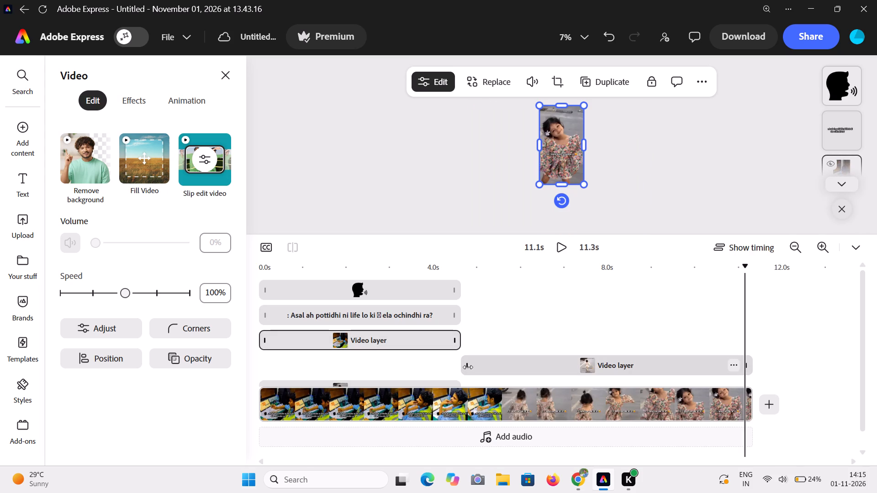
{"action": "left_click_drag", "start_coordinate": [467, 367], "coordinate": [469, 367]}
{"action": "left_click_drag", "start_coordinate": [469, 367], "coordinate": [472, 367]}
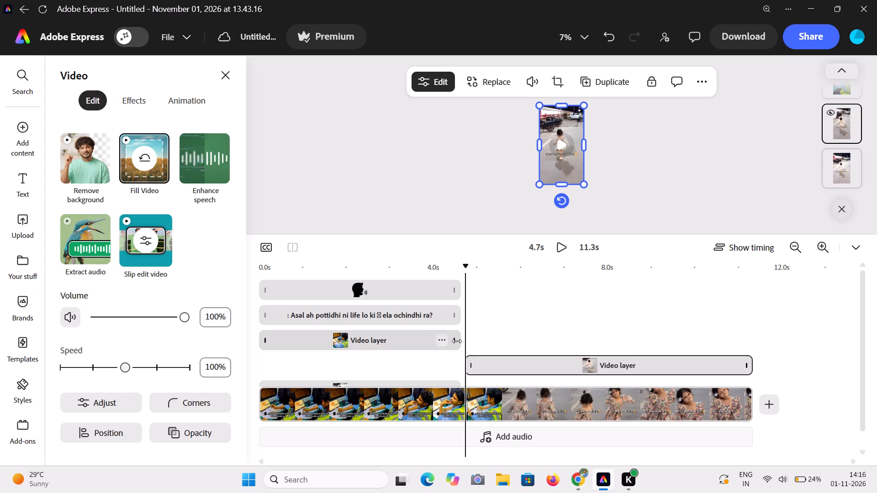
{"action": "left_click_drag", "start_coordinate": [456, 341], "coordinate": [464, 342]}
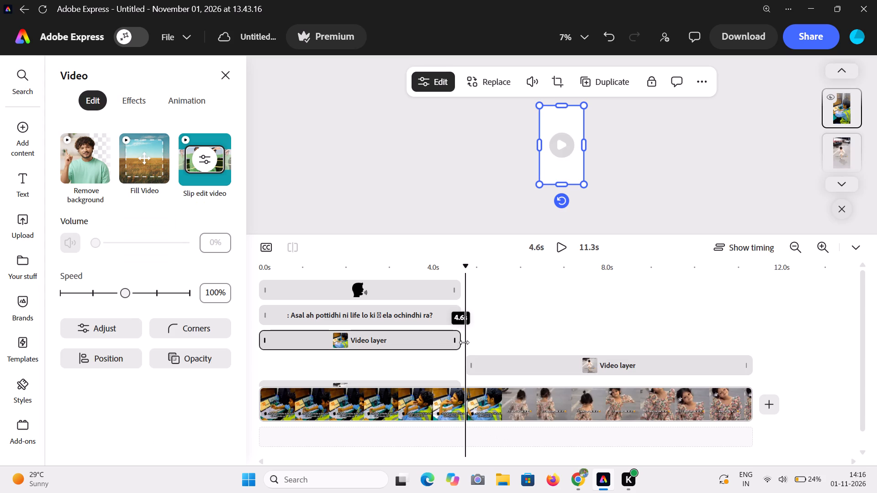
{"action": "left_click_drag", "start_coordinate": [464, 342], "coordinate": [462, 344]}
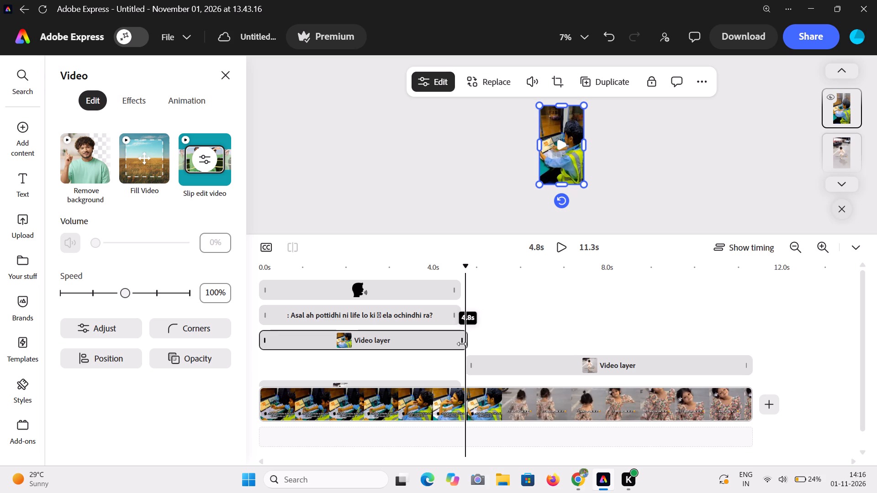
{"action": "left_click_drag", "start_coordinate": [462, 344], "coordinate": [461, 344]}
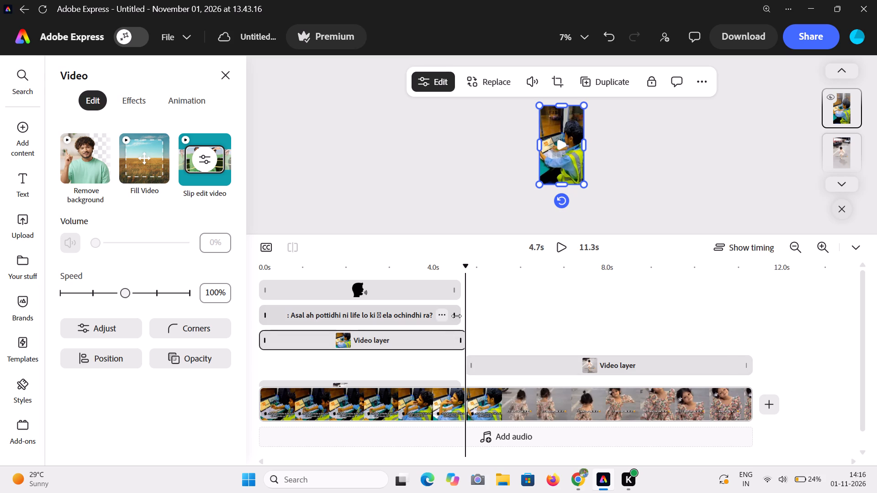
Extend the "Asal ah pottidhi ni life lo ki" caption's end to about 4.7 s, matching the desk-worker clip.
{"action": "left_click_drag", "start_coordinate": [456, 316], "coordinate": [463, 317]}
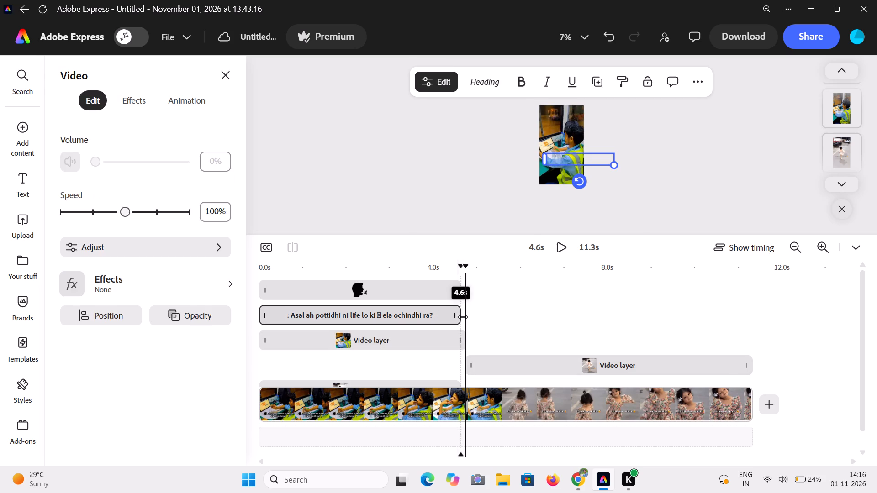
{"action": "left_click_drag", "start_coordinate": [463, 317], "coordinate": [470, 317]}
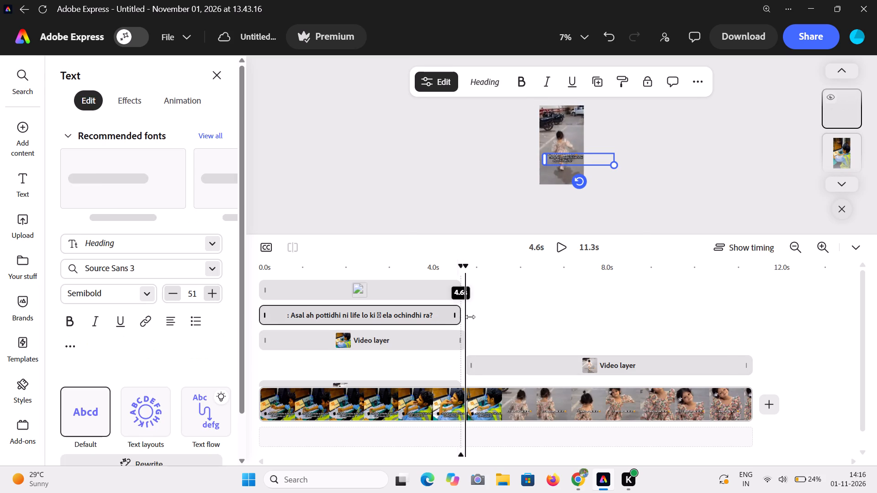
{"action": "left_click_drag", "start_coordinate": [472, 315], "coordinate": [468, 316]}
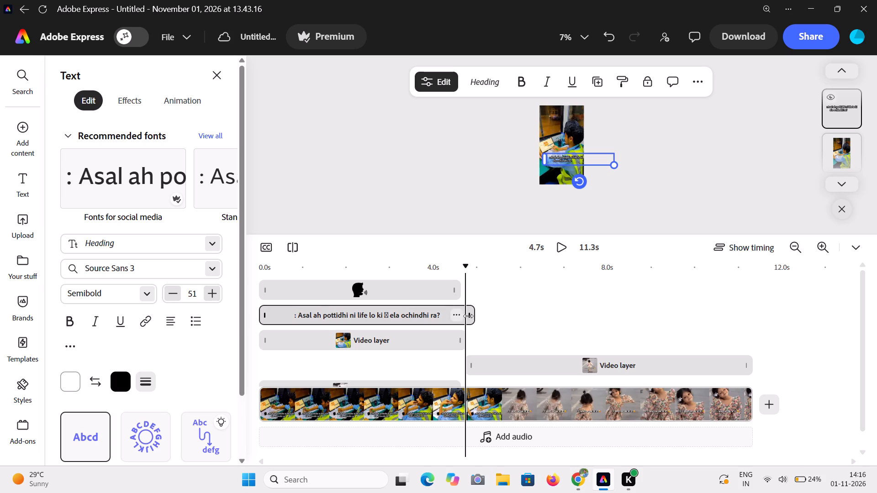
{"action": "left_click_drag", "start_coordinate": [468, 316], "coordinate": [466, 316]}
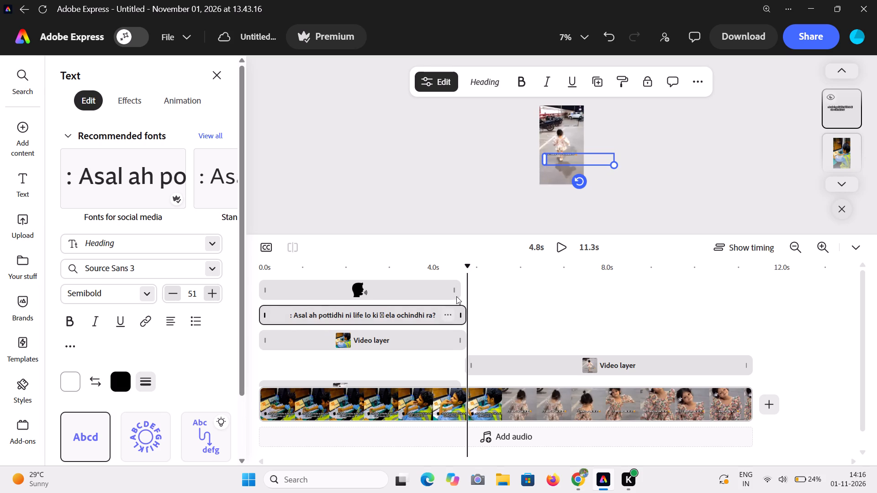
Extend the speaking-head icon's end to about 4.7 s, matching the caption and desk-worker clip.
{"action": "left_click_drag", "start_coordinate": [456, 294], "coordinate": [465, 294]}
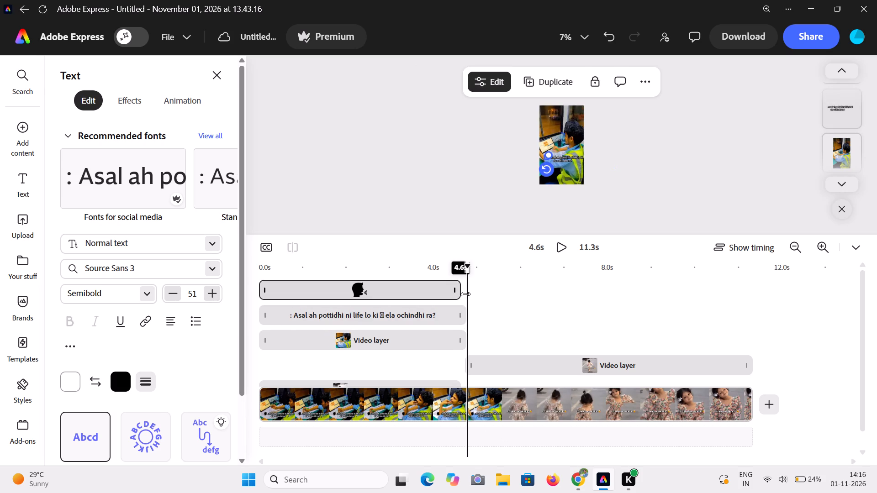
{"action": "left_click_drag", "start_coordinate": [465, 294], "coordinate": [465, 295]}
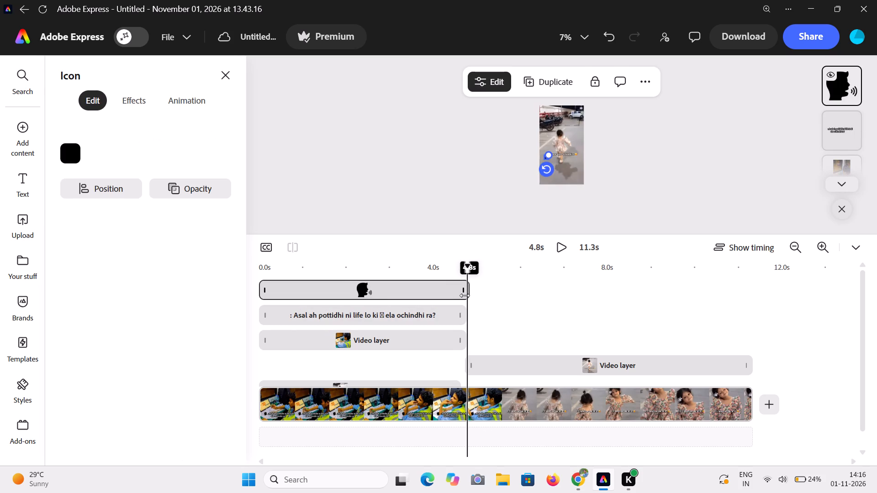
{"action": "left_click_drag", "start_coordinate": [465, 295], "coordinate": [463, 295]}
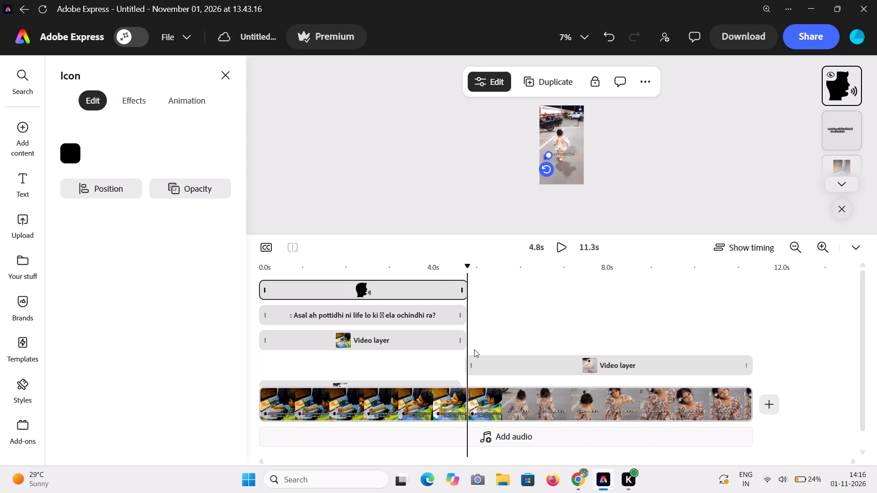
Hide the timeline and play the video in the enlarged preview to check the changeover to the girl clip.
{"action": "left_click", "coordinate": [561, 245]}
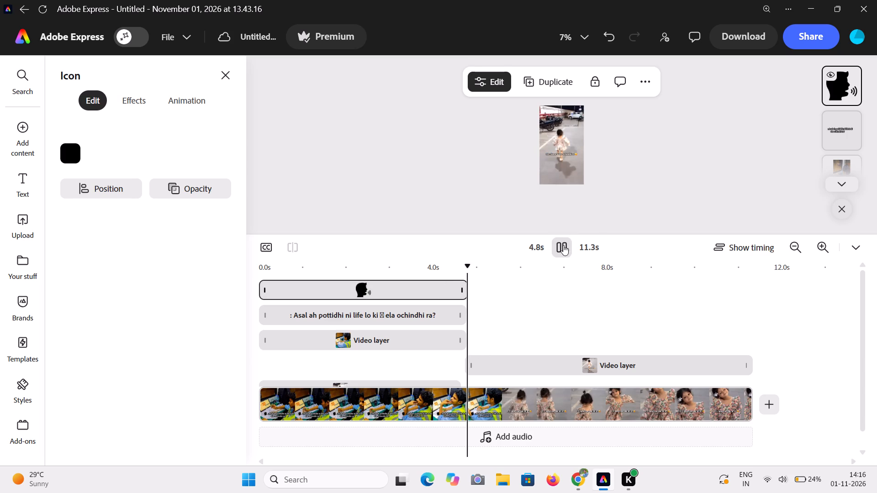
{"action": "left_click", "coordinate": [849, 251]}
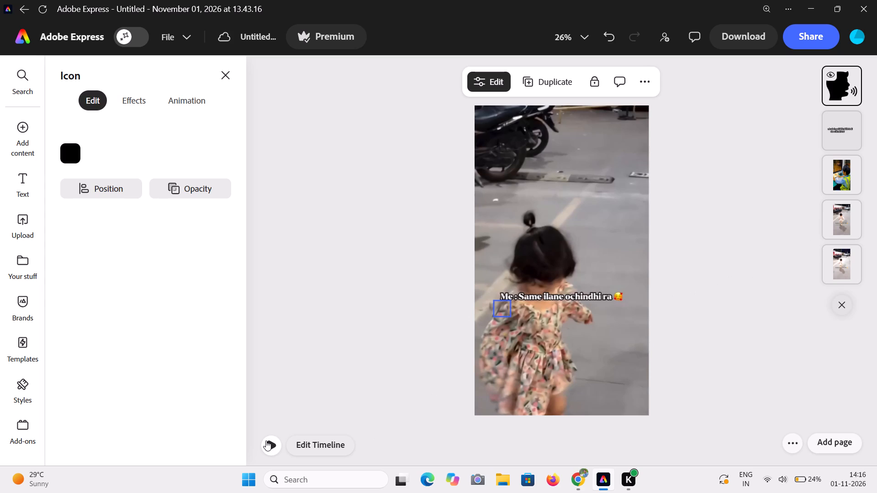
{"action": "left_click", "coordinate": [266, 441]}
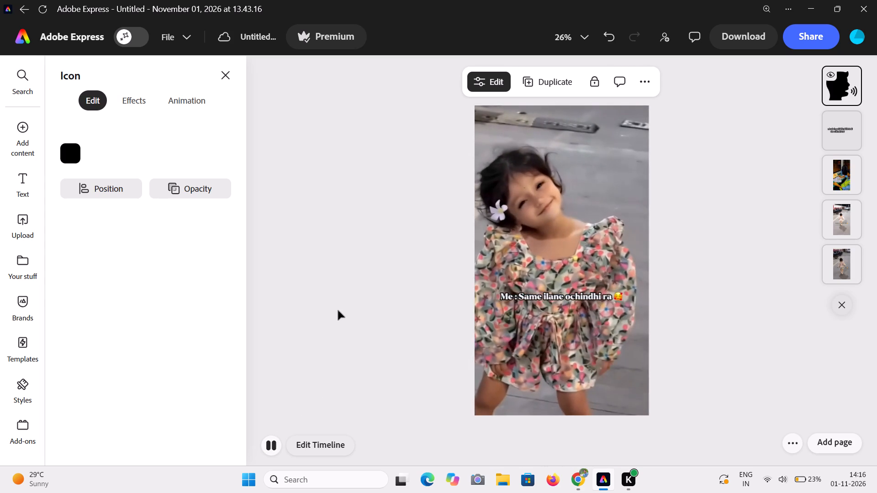
{"action": "left_click", "coordinate": [273, 443]}
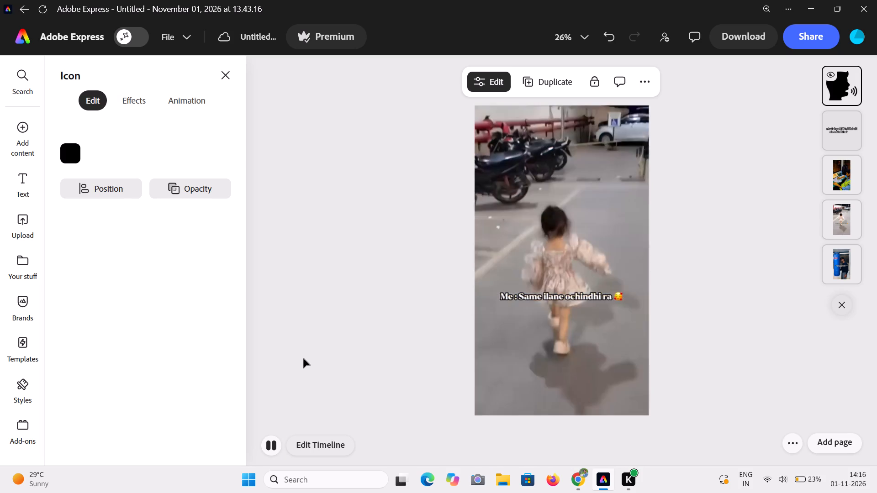
Download the video as an MP4 at 1080p (Original size) and check the download's progress.
{"action": "left_click", "coordinate": [747, 37]}
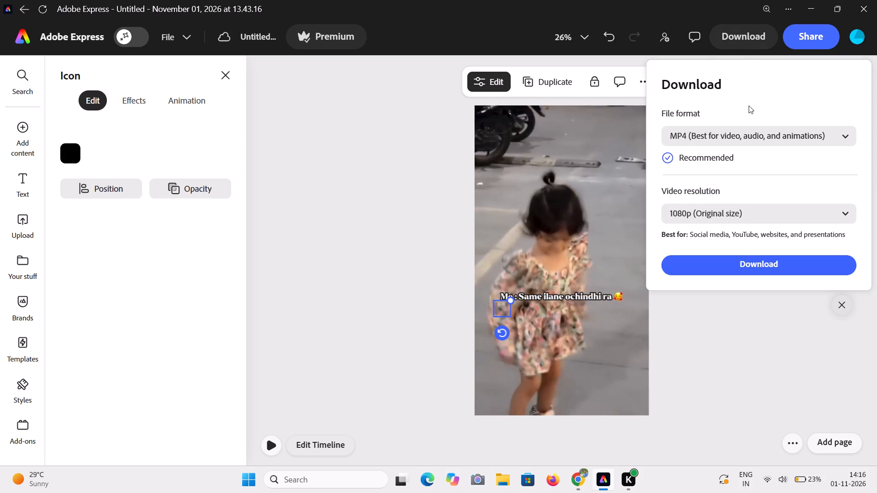
{"action": "left_click", "coordinate": [732, 217]}
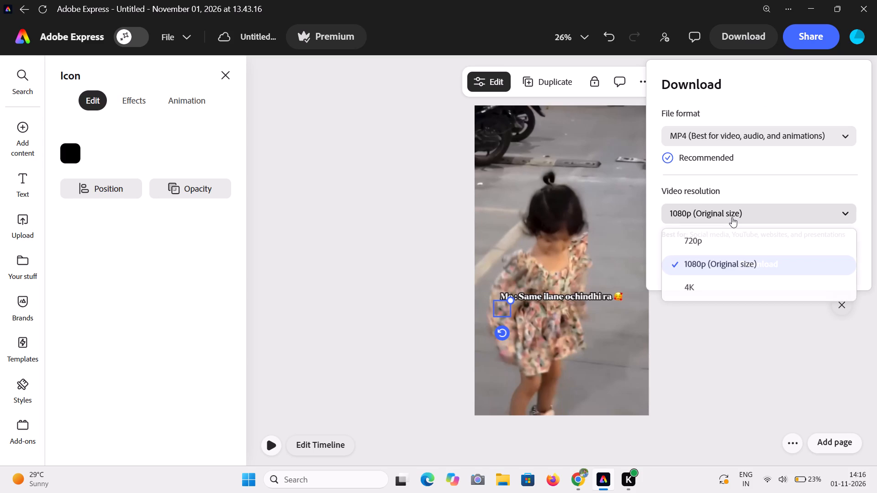
{"action": "left_click", "coordinate": [732, 217]}
{"action": "left_click", "coordinate": [722, 257]}
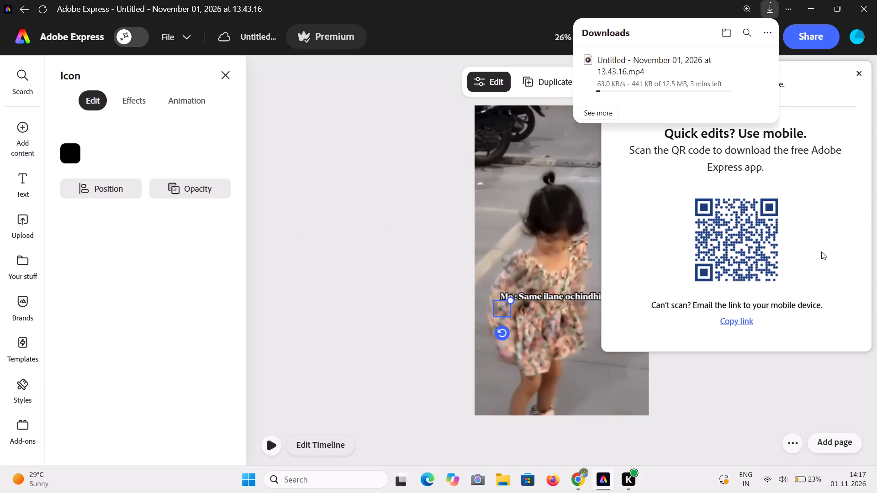
{"action": "left_click", "coordinate": [859, 75]}
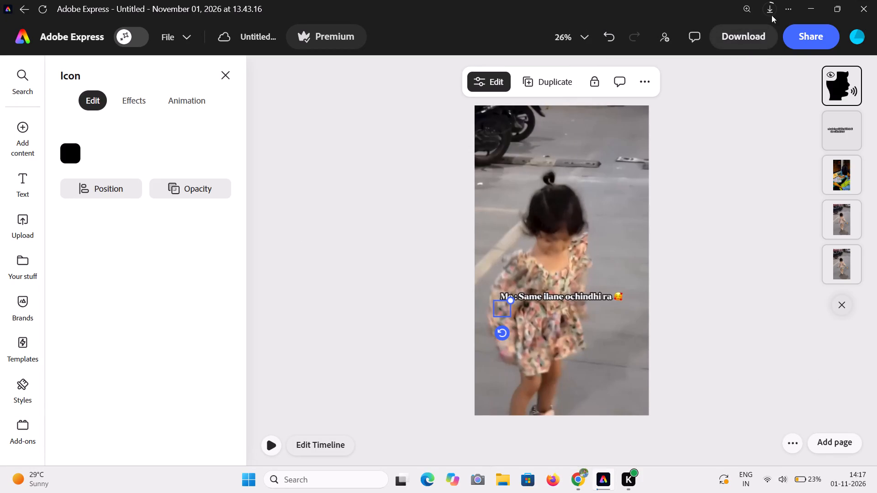
{"action": "left_click", "coordinate": [770, 5]}
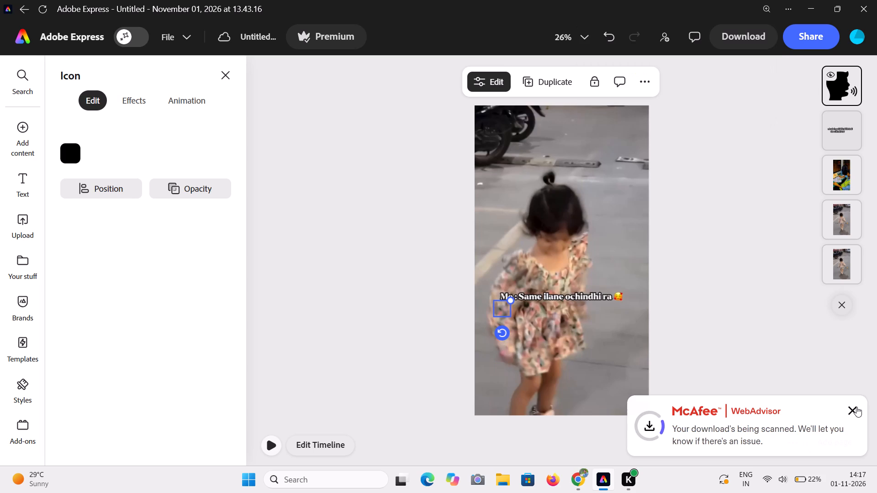
Switch to File Explorer and open the exported "Untitled - November 01, 2026 at 13.43.16" video from the Downloads folder to watch it.
{"action": "double_click", "coordinate": [504, 473]}
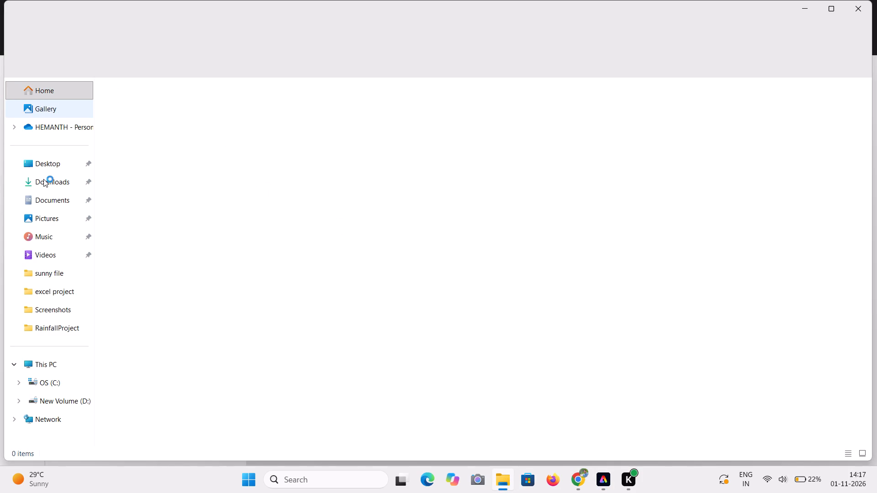
{"action": "left_click", "coordinate": [44, 180]}
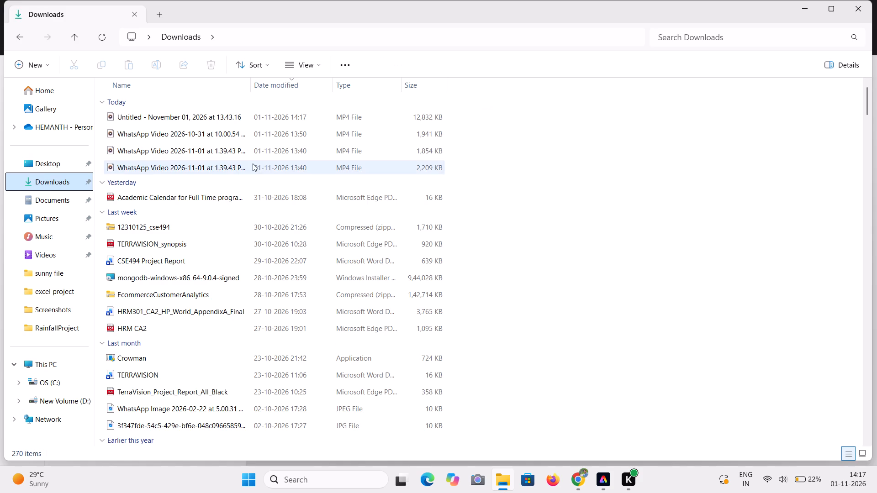
{"action": "double_click", "coordinate": [203, 112]}
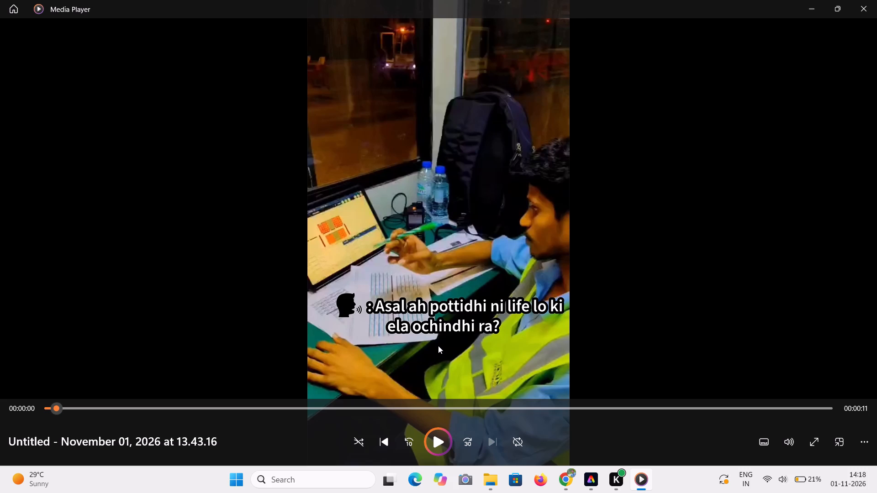
Play the exported video from its opening desk-worker clip to review the result.
{"action": "left_click", "coordinate": [436, 443]}
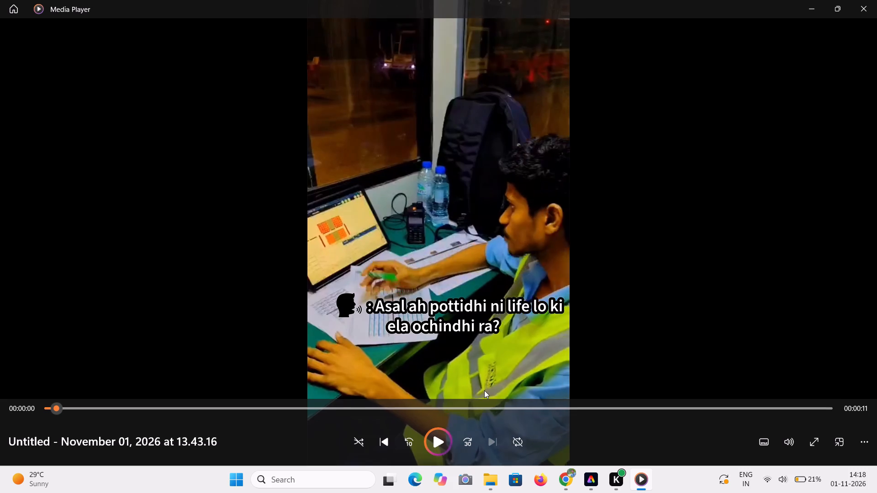